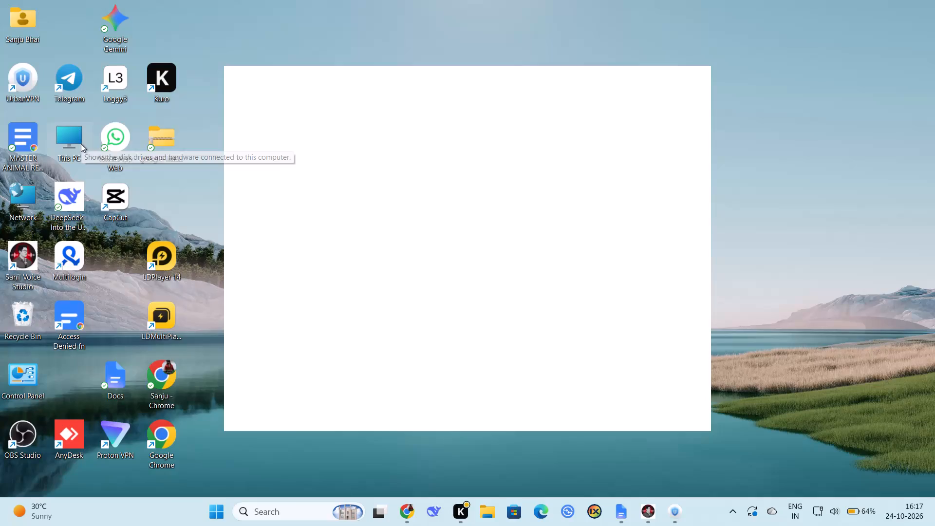
Launch the CapCut video editor from the desktop.
{"action": "double_click", "coordinate": [120, 186]}
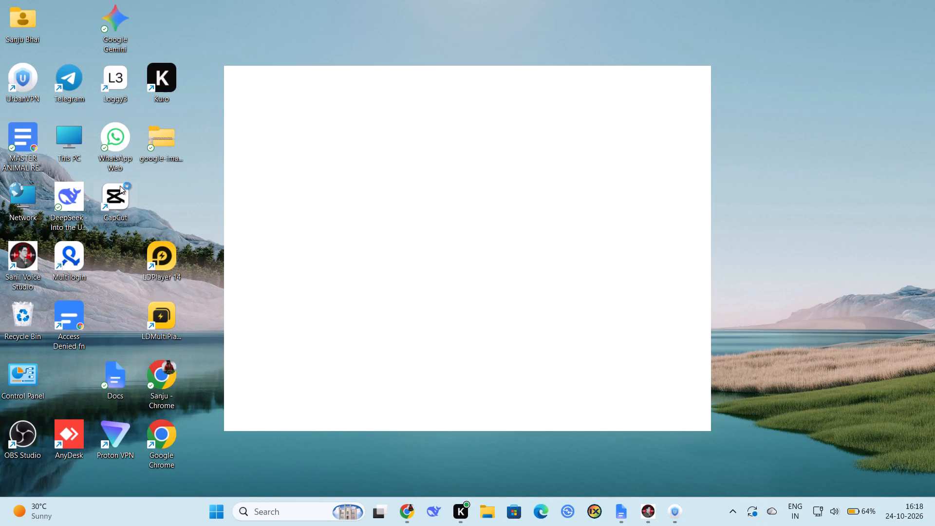
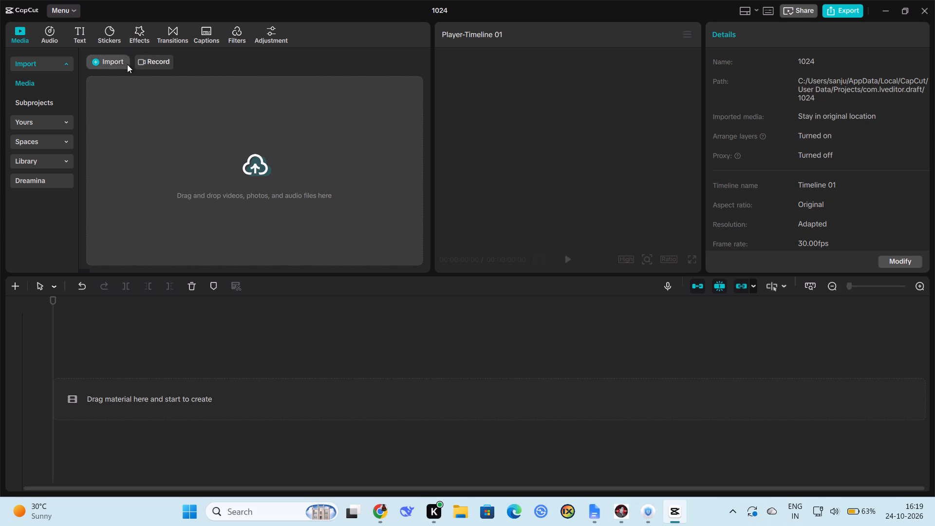
Import all the media files from the Downloads folder into the project.
{"action": "left_click", "coordinate": [114, 62]}
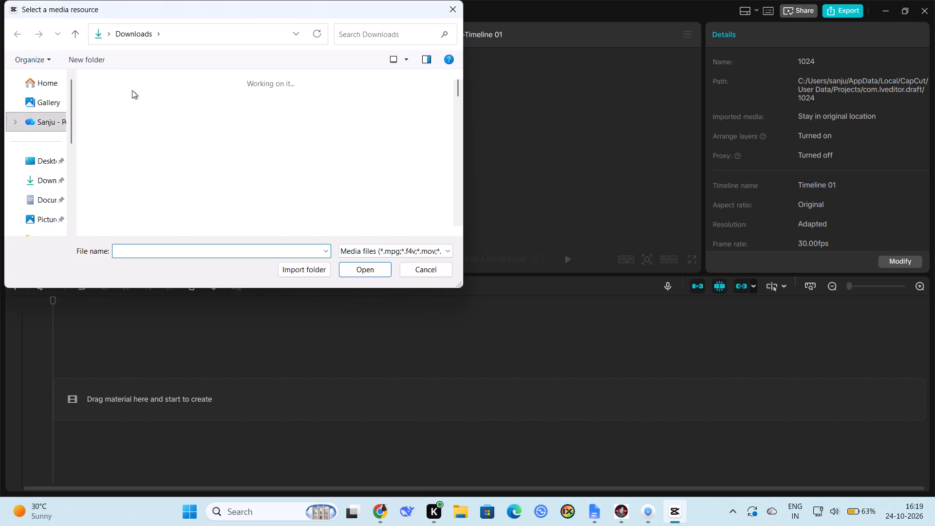
{"action": "left_click", "coordinate": [45, 174]}
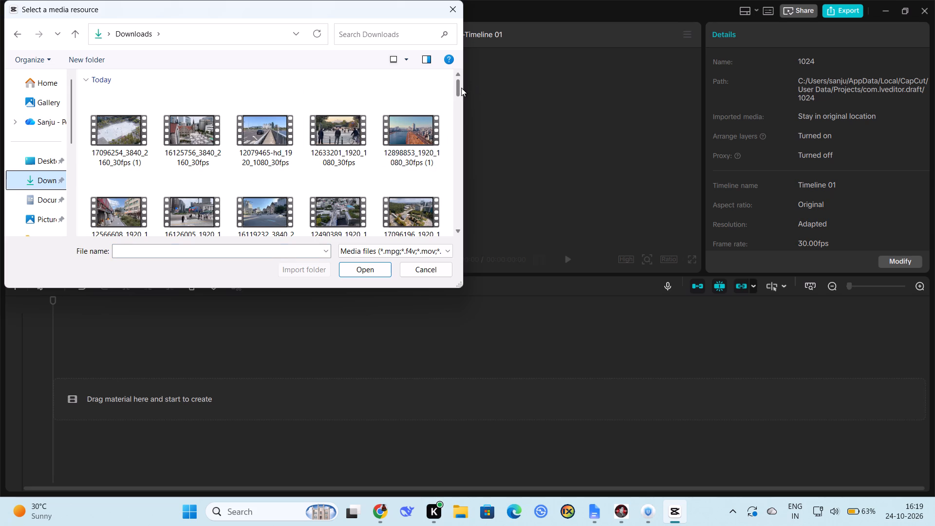
{"action": "left_click_drag", "start_coordinate": [457, 91], "coordinate": [464, 232]}
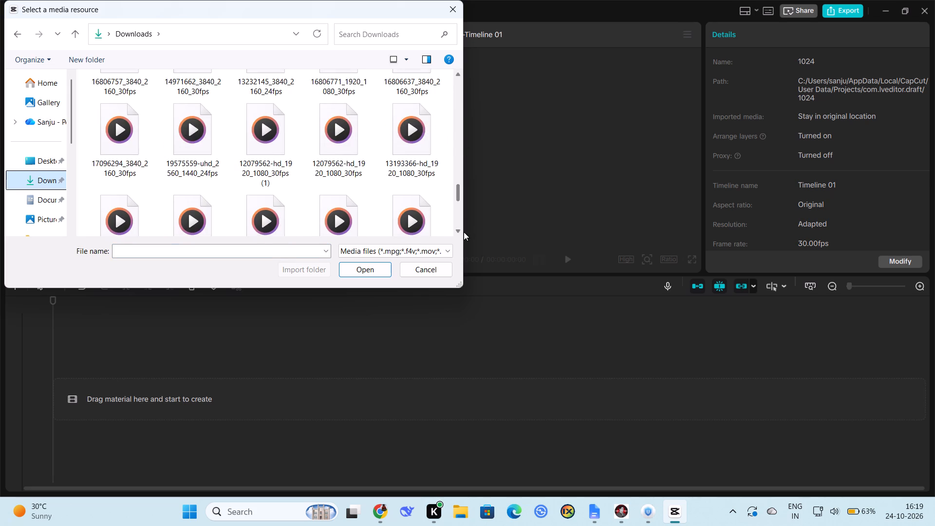
{"action": "left_click_drag", "start_coordinate": [464, 232], "coordinate": [463, 237]}
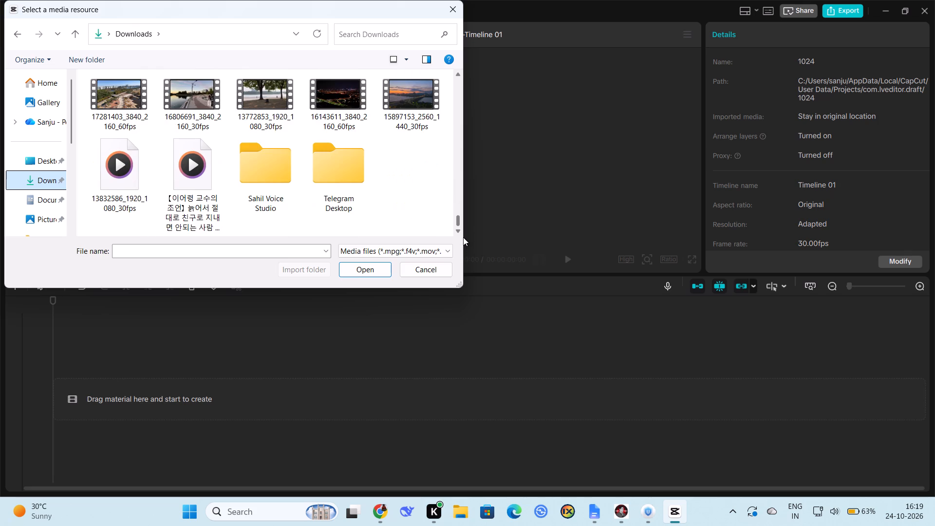
{"action": "left_click_drag", "start_coordinate": [463, 237], "coordinate": [460, 221]}
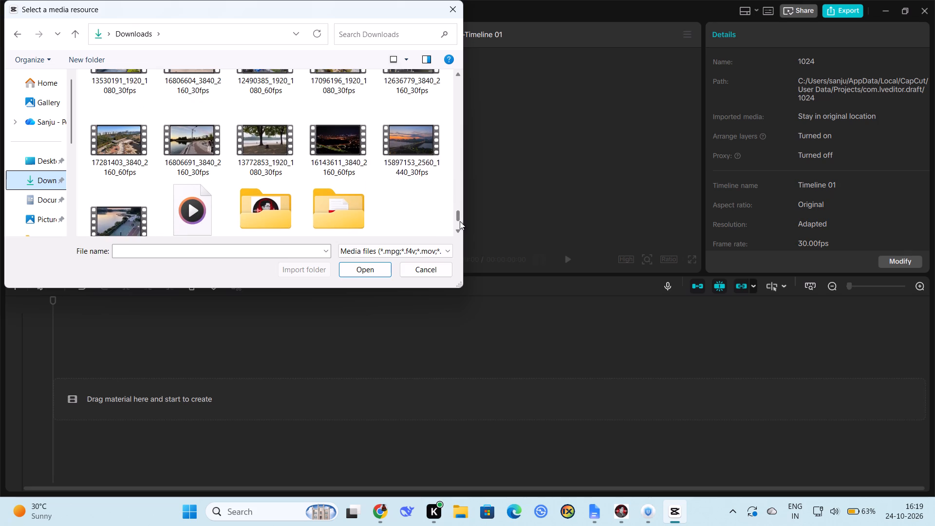
{"action": "left_click_drag", "start_coordinate": [460, 221], "coordinate": [460, 222]}
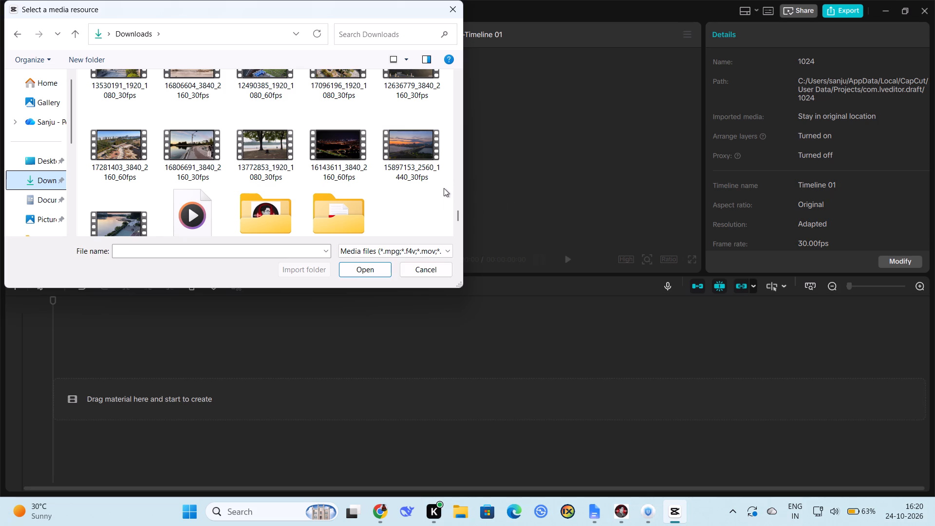
{"action": "left_click_drag", "start_coordinate": [444, 188], "coordinate": [145, 124]}
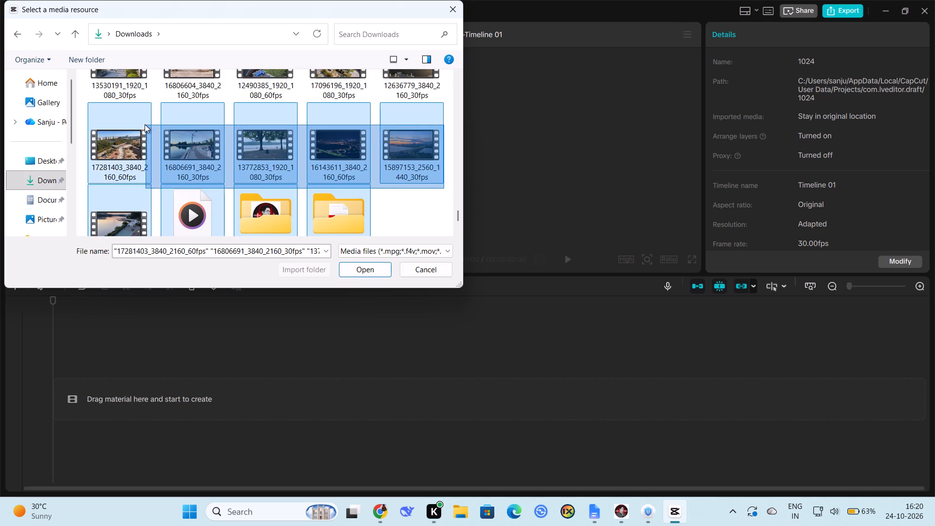
{"action": "left_click_drag", "start_coordinate": [145, 124], "coordinate": [378, 64]}
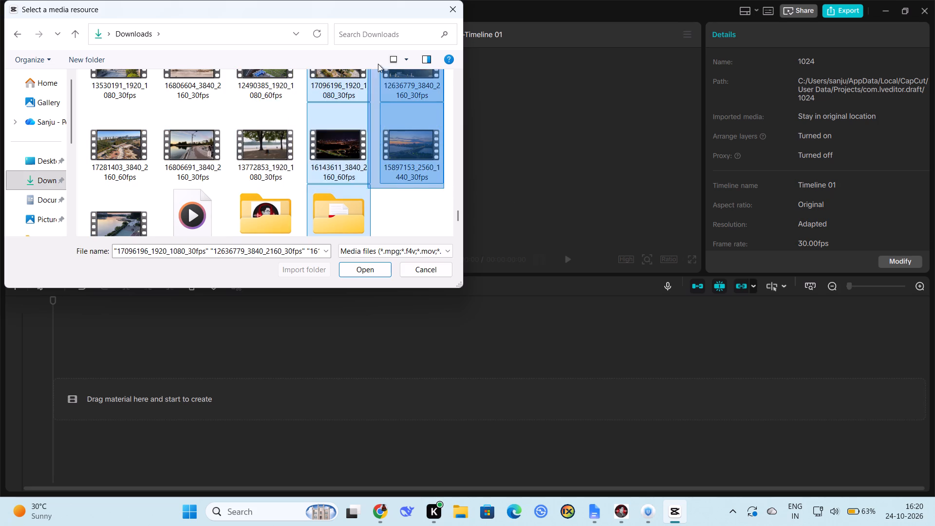
{"action": "left_click_drag", "start_coordinate": [378, 64], "coordinate": [119, 69]}
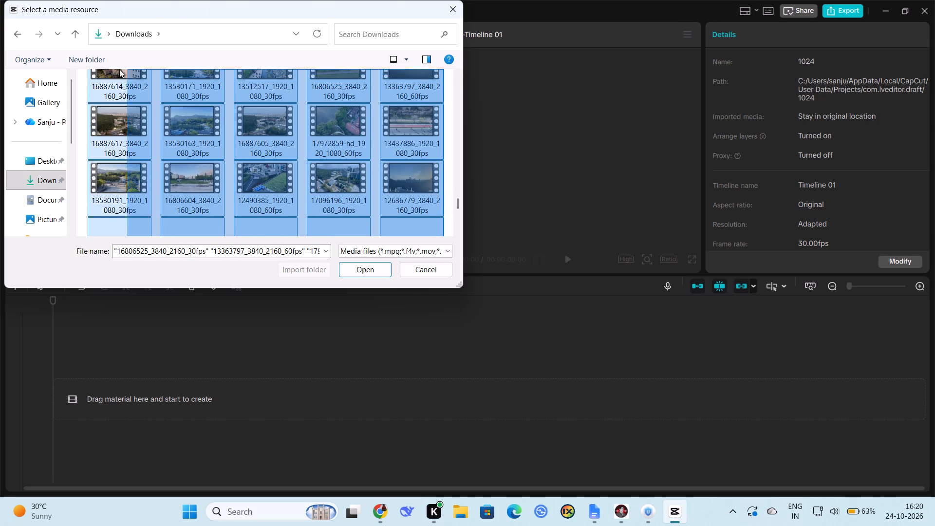
{"action": "left_click_drag", "start_coordinate": [119, 69], "coordinate": [46, 52]}
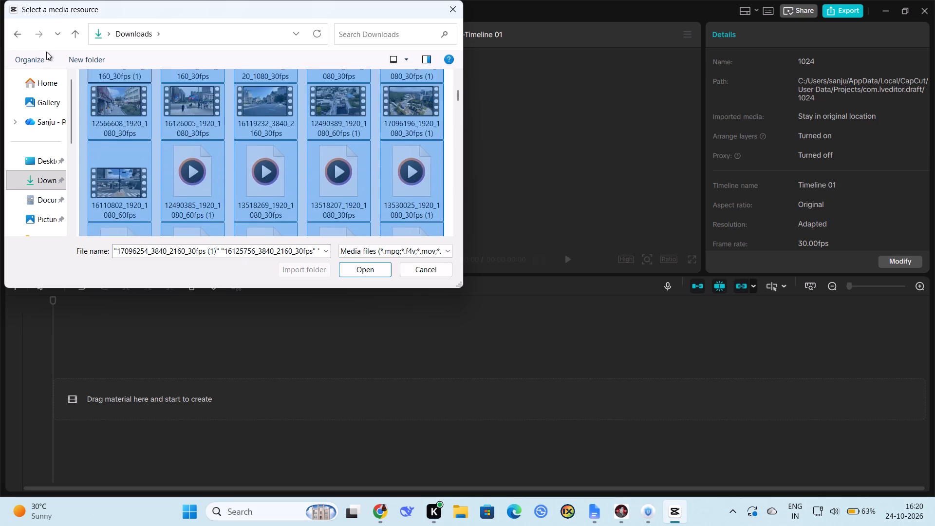
{"action": "left_click_drag", "start_coordinate": [46, 52], "coordinate": [85, 96]}
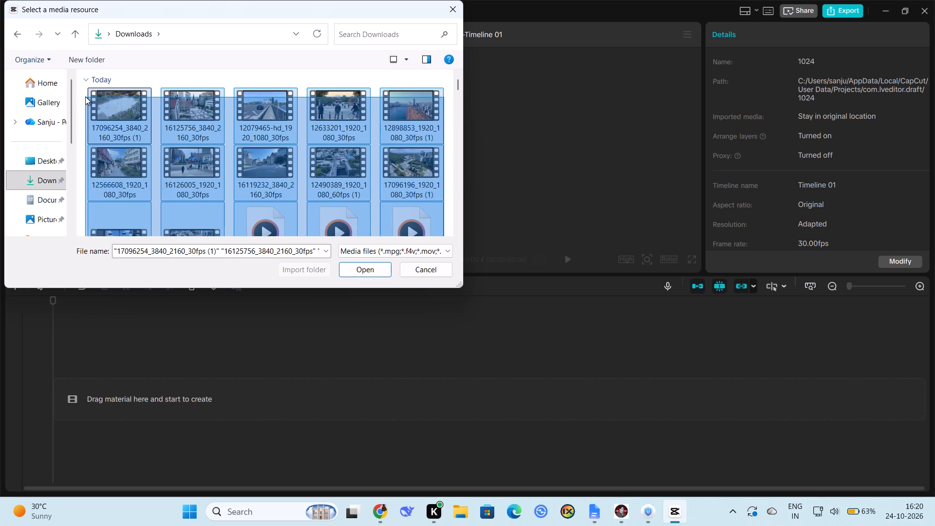
{"action": "left_click_drag", "start_coordinate": [85, 96], "coordinate": [85, 96]}
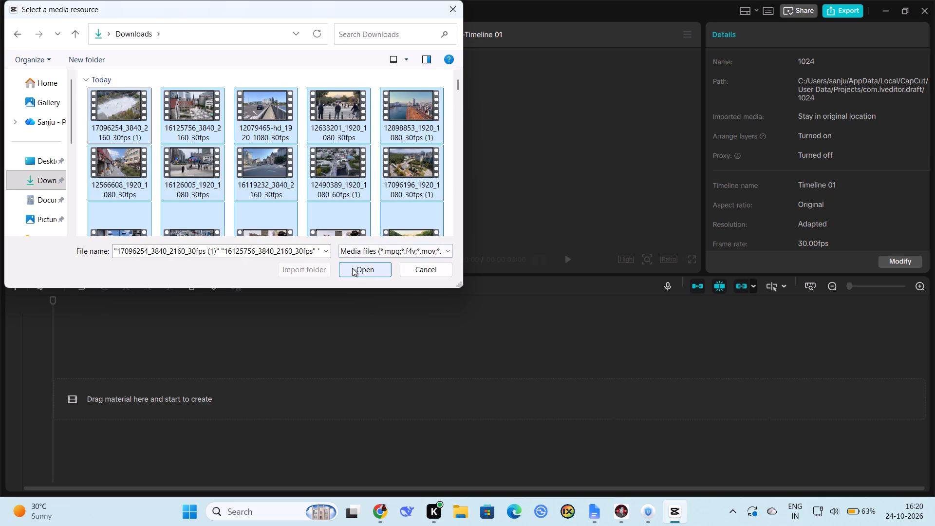
{"action": "left_click", "coordinate": [352, 268]}
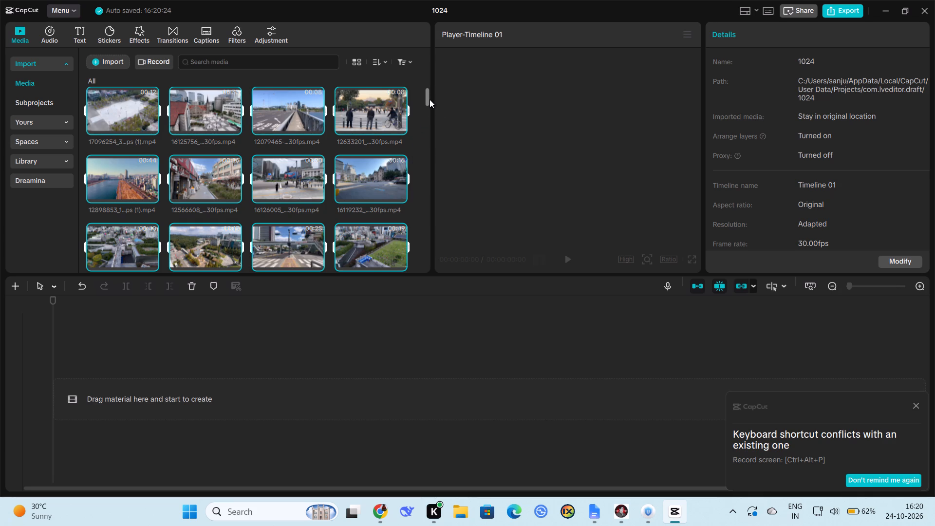
Add all the imported media to the timeline, adapting the HDR material to the SDR project color space.
{"action": "left_click", "coordinate": [150, 126]}
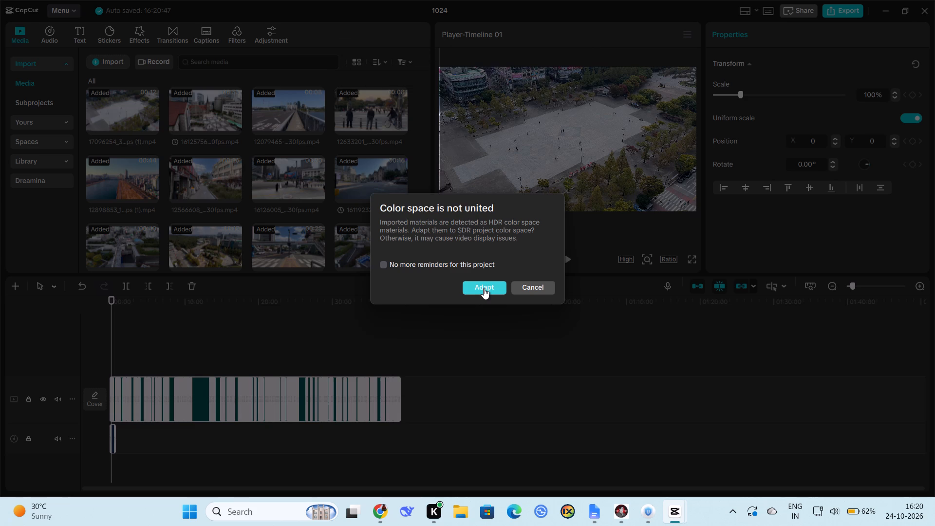
{"action": "left_click", "coordinate": [490, 290]}
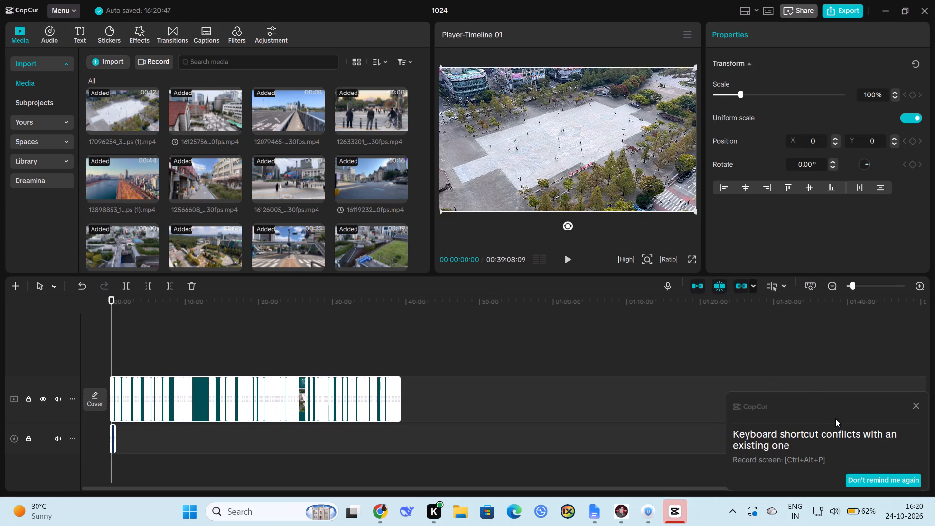
Dismiss the notification about the screen-recording shortcut conflict.
{"action": "left_click", "coordinate": [916, 398]}
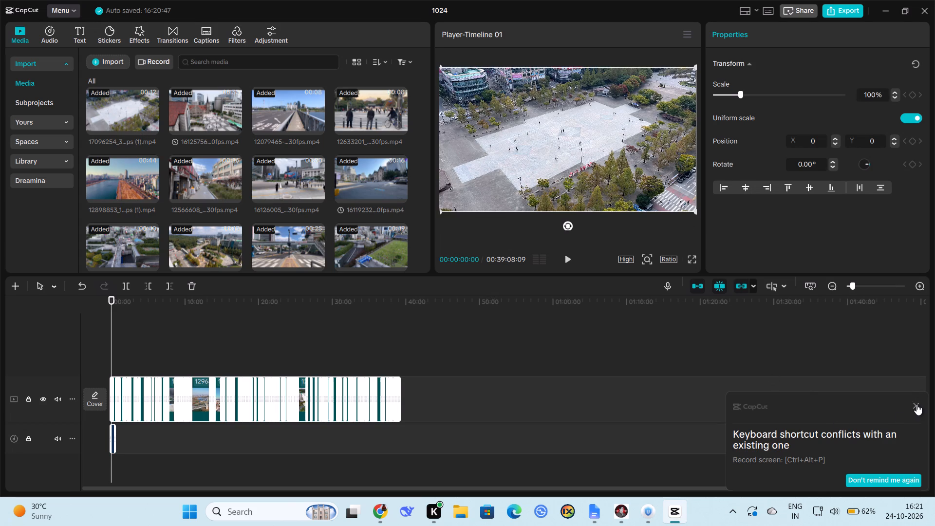
{"action": "left_click", "coordinate": [916, 404]}
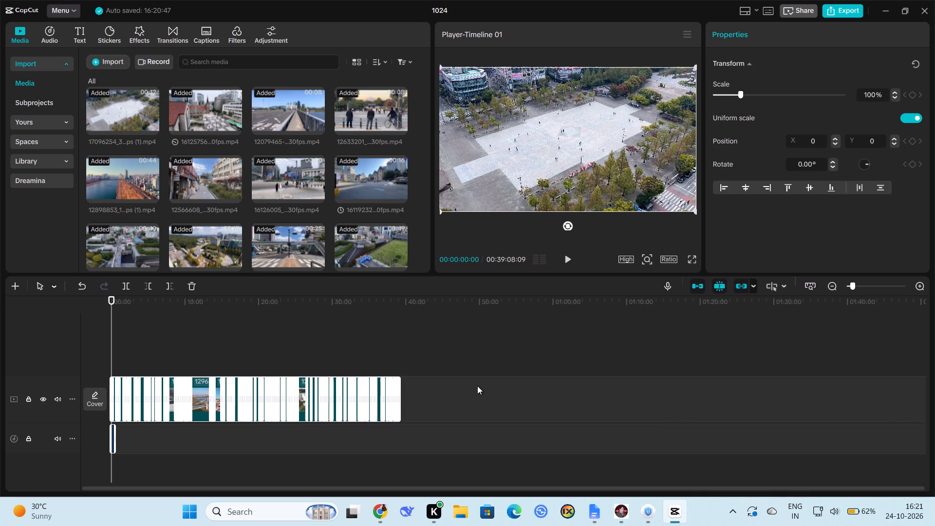
Deselect the clips, check the frame near the end of the clip sequence, and return the playhead to the start.
{"action": "left_click", "coordinate": [387, 362]}
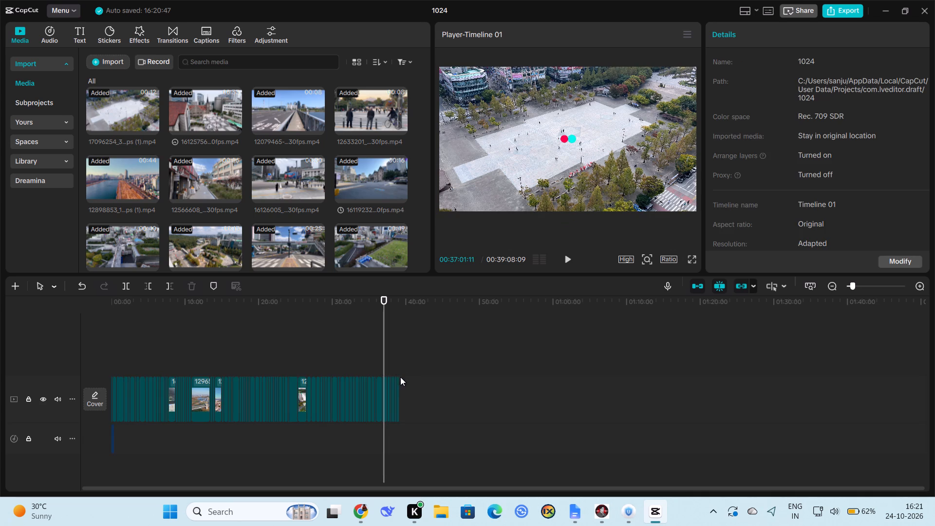
{"action": "double_click", "coordinate": [399, 371]}
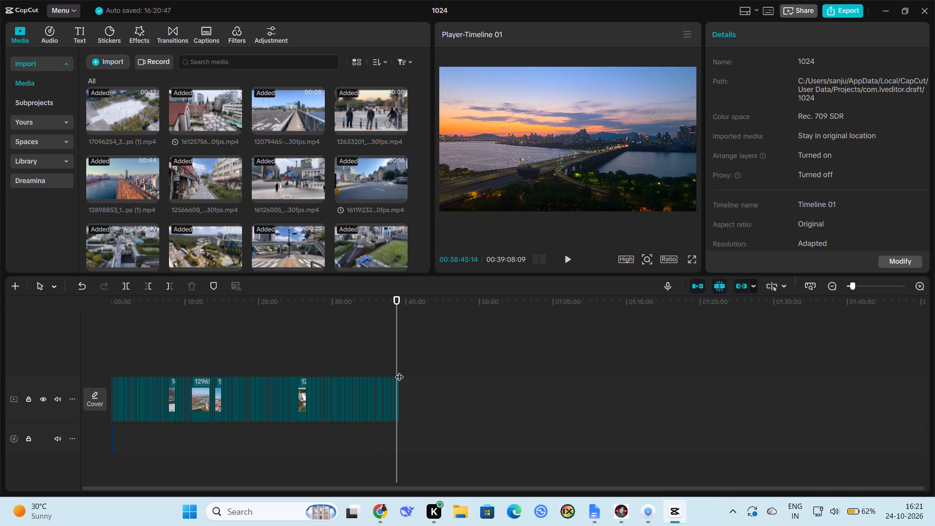
{"action": "double_click", "coordinate": [112, 365]}
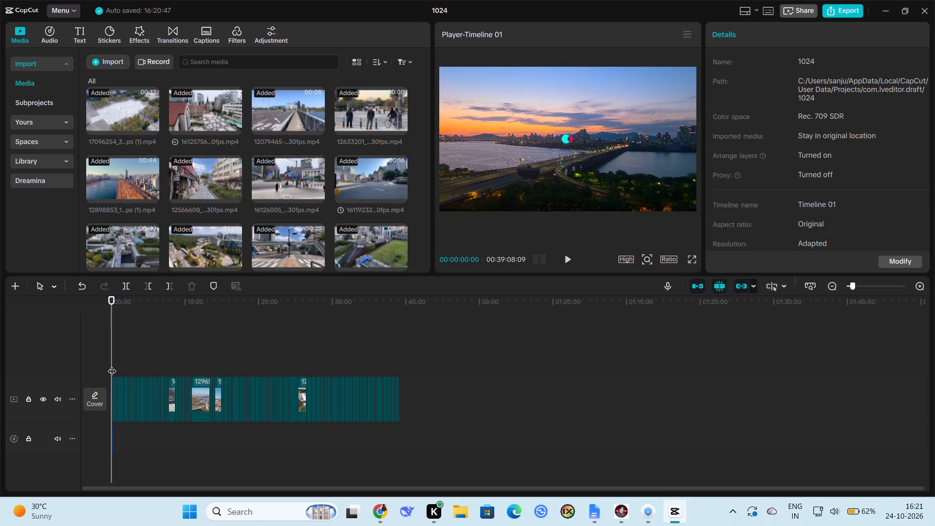
Select the short clip on the audio track and play the timeline from the beginning.
{"action": "left_click", "coordinate": [111, 441]}
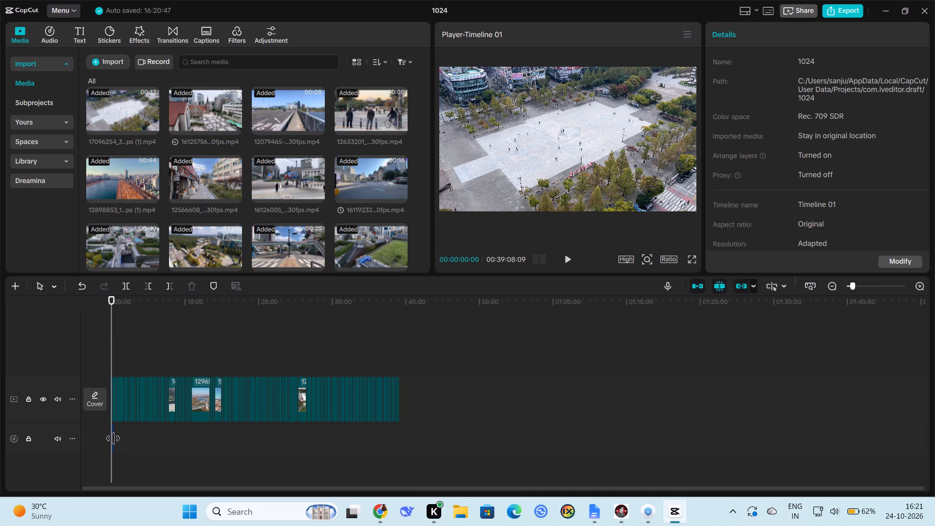
{"action": "left_click", "coordinate": [113, 437]}
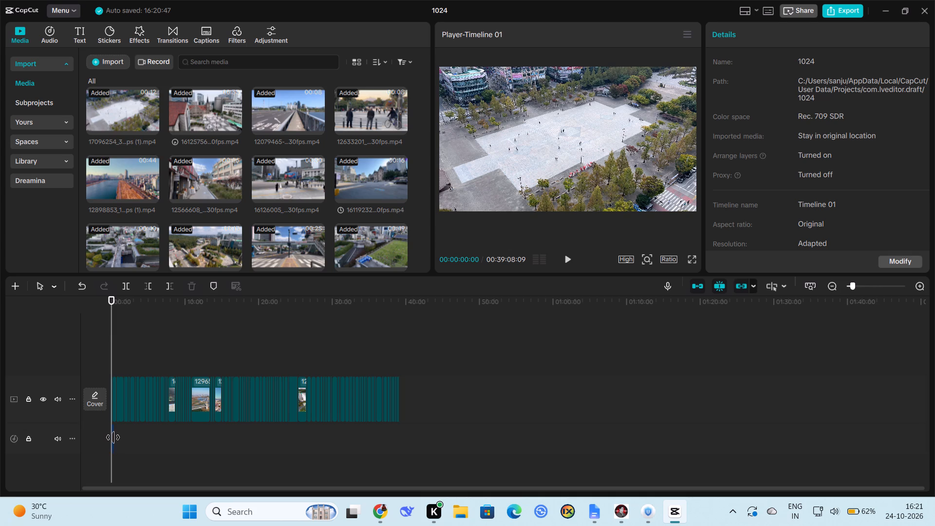
{"action": "left_click", "coordinate": [119, 441]}
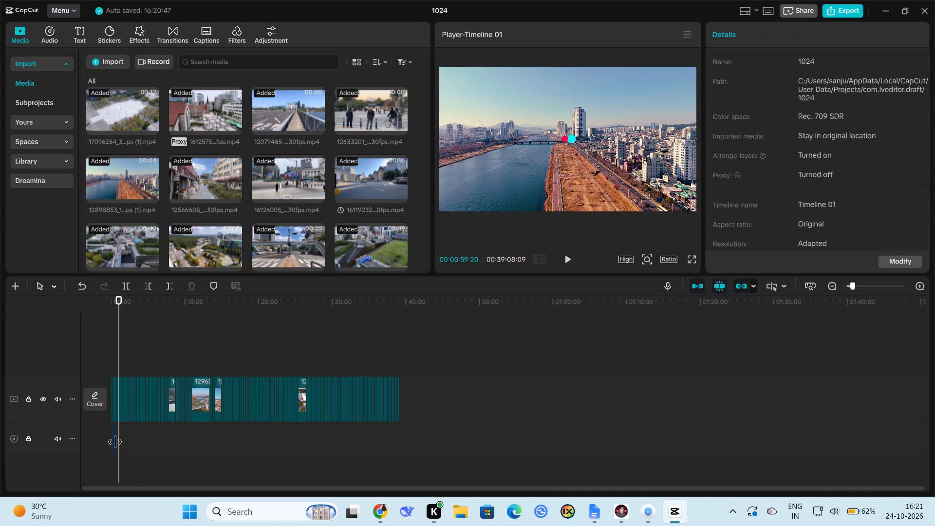
{"action": "left_click", "coordinate": [111, 442]}
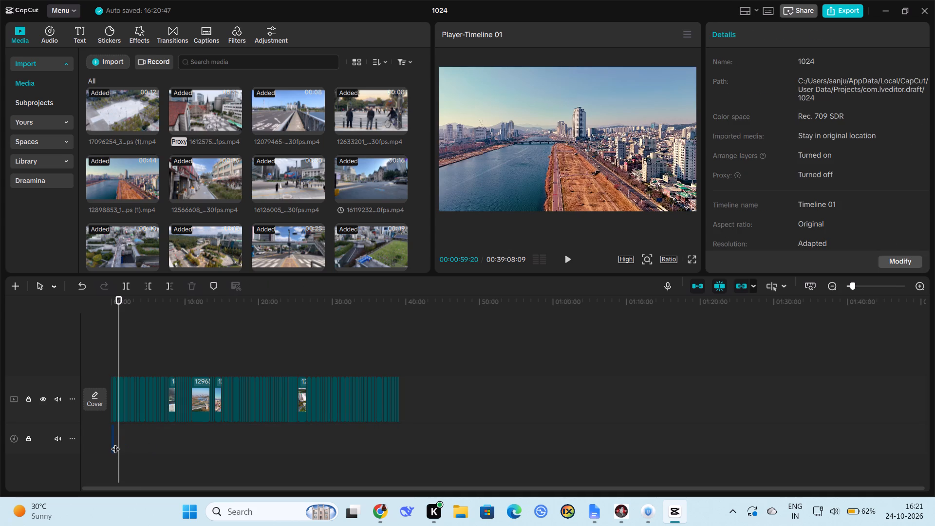
{"action": "left_click", "coordinate": [112, 440]}
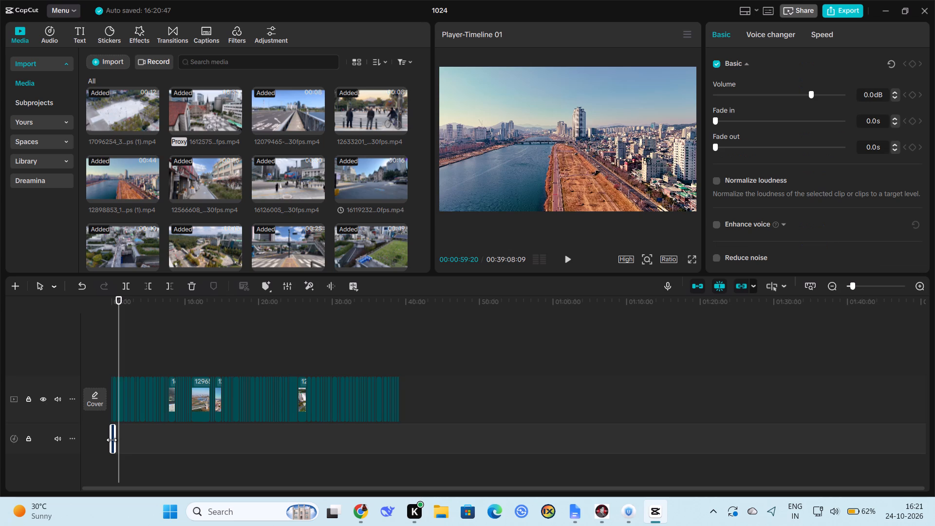
{"action": "double_click", "coordinate": [105, 365]}
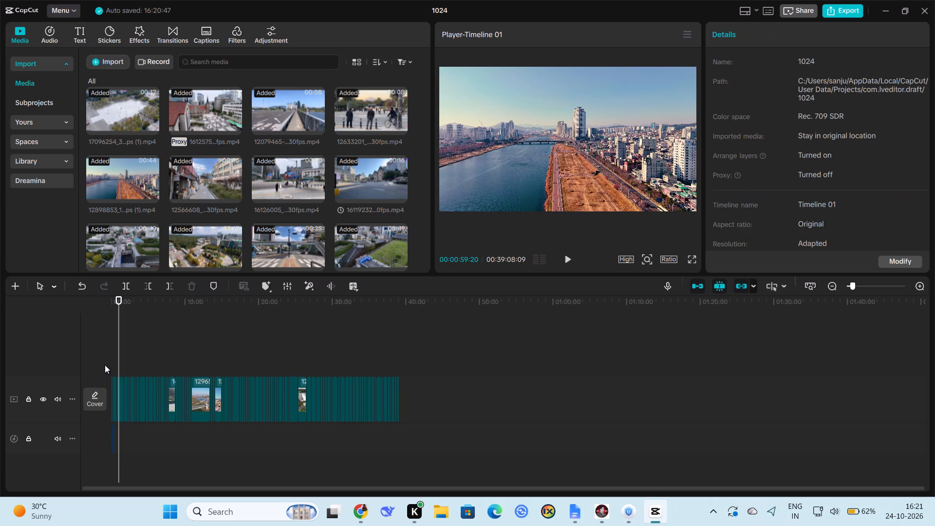
{"action": "left_click", "coordinate": [112, 439]}
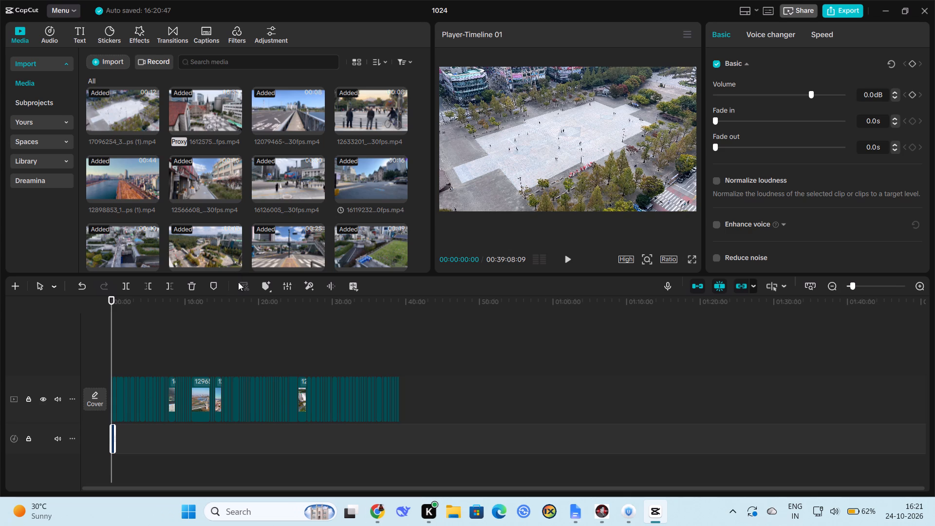
{"action": "left_click", "coordinate": [563, 257]}
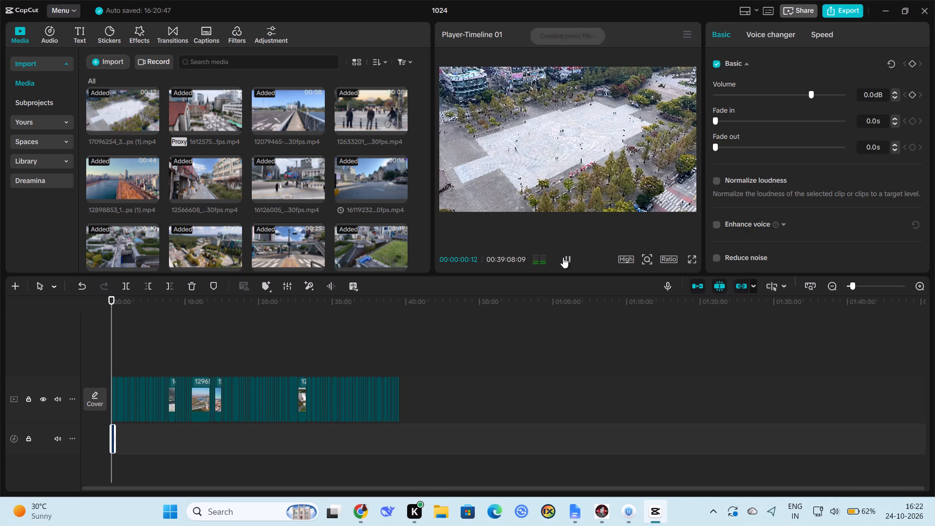
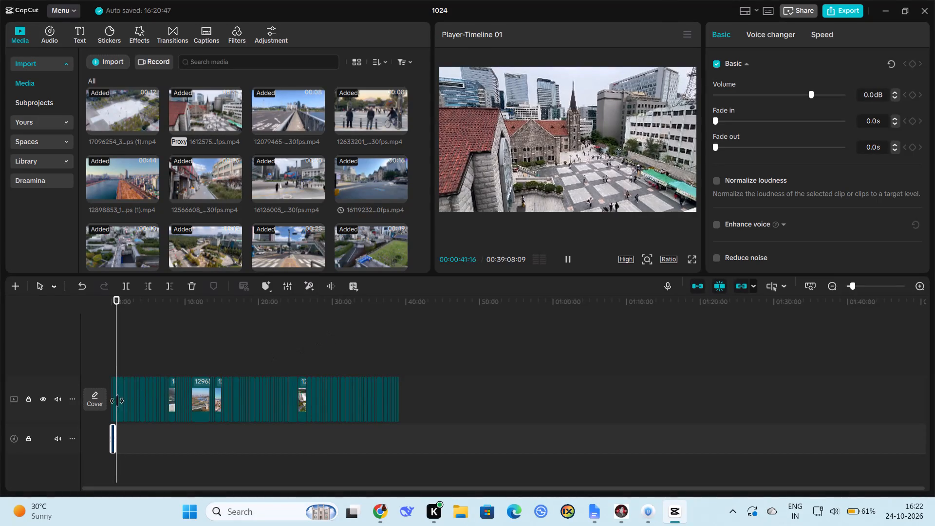
Preview the street and crossing footage in short stretches from about 01:43 on the timeline.
{"action": "double_click", "coordinate": [124, 363]}
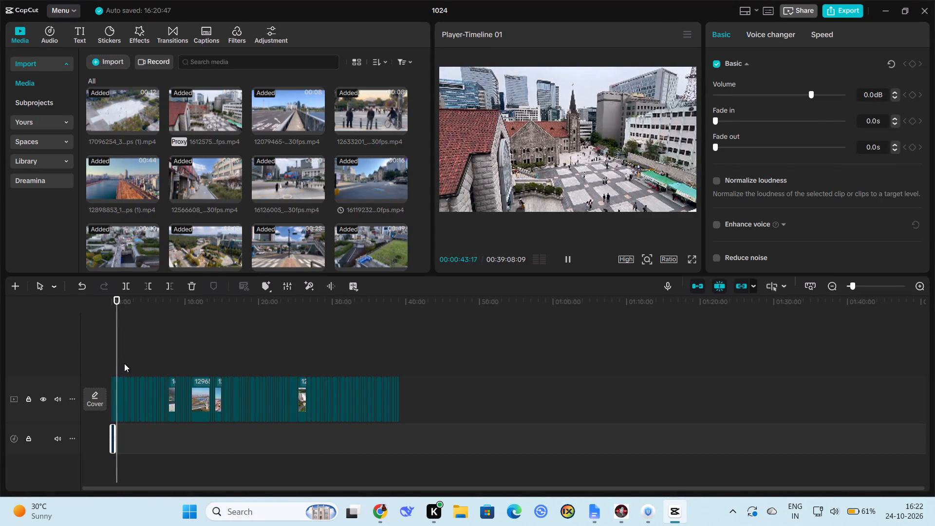
{"action": "left_click", "coordinate": [568, 254]}
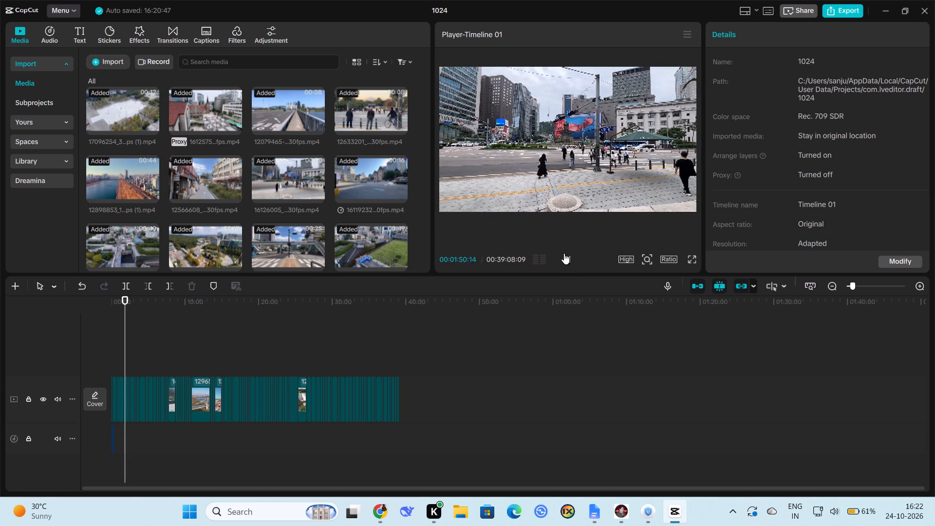
{"action": "left_click", "coordinate": [523, 139]}
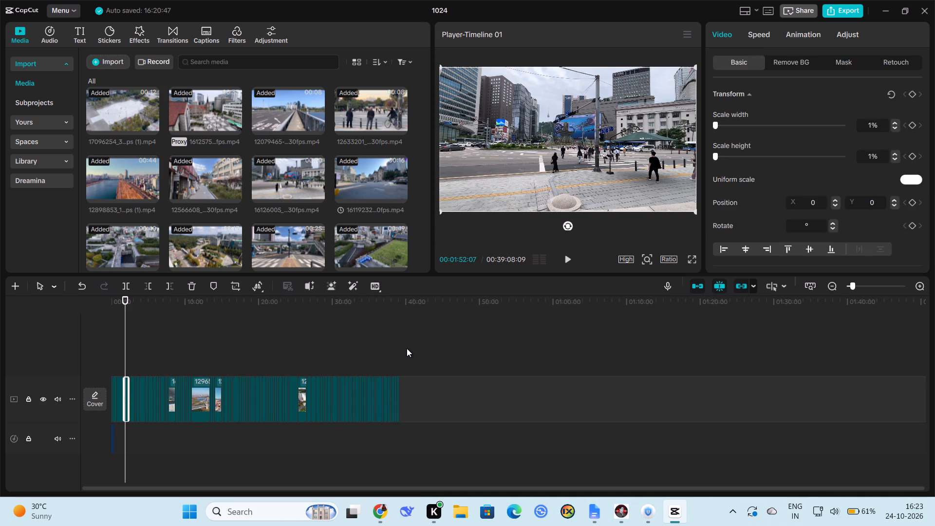
{"action": "left_click", "coordinate": [567, 258]}
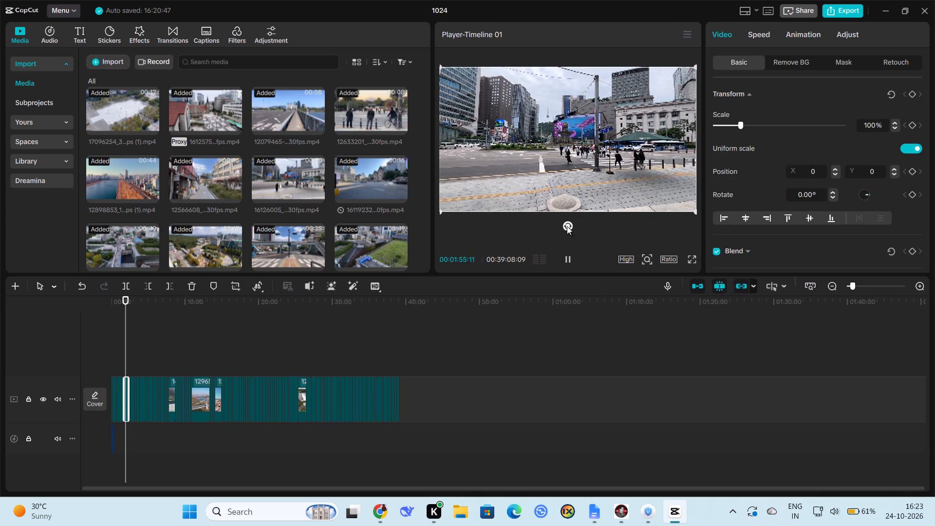
{"action": "left_click", "coordinate": [572, 180]}
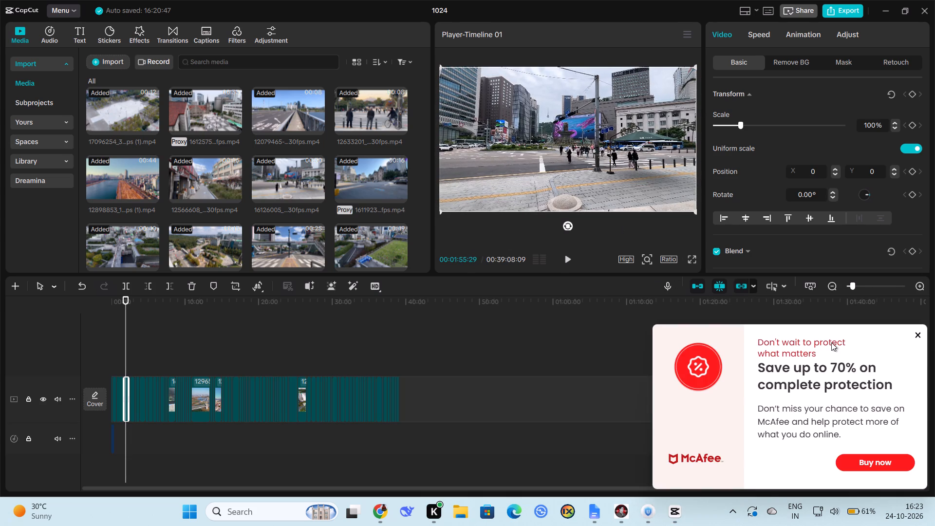
Dismiss the McAfee promotional pop-up.
{"action": "left_click", "coordinate": [916, 329]}
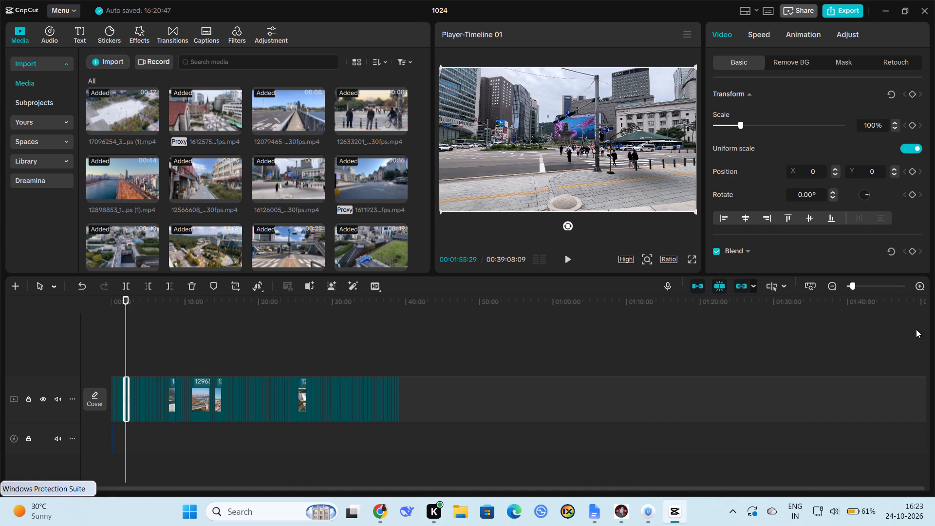
Delete the short clip from the audio track.
{"action": "left_click", "coordinate": [112, 433]}
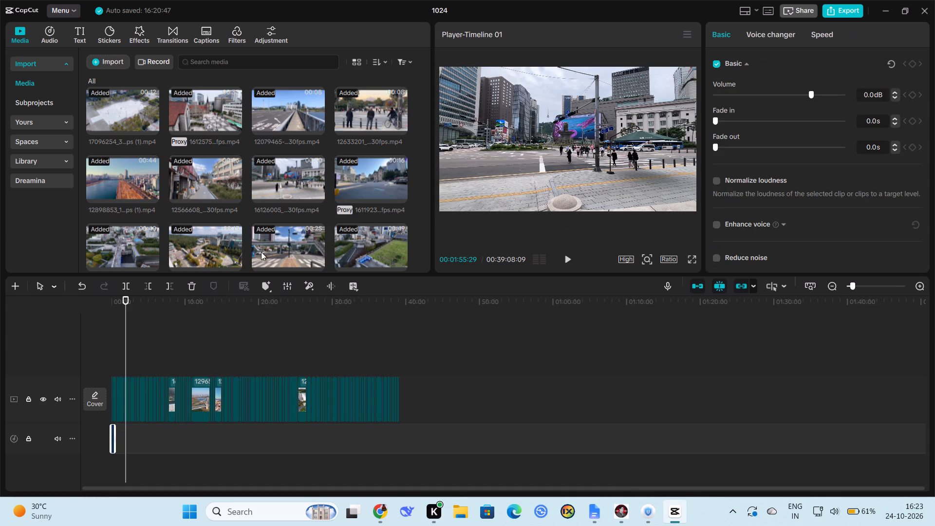
{"action": "left_click", "coordinate": [189, 288]}
Delete the first clip at the start of the video track.
{"action": "left_click", "coordinate": [113, 396]}
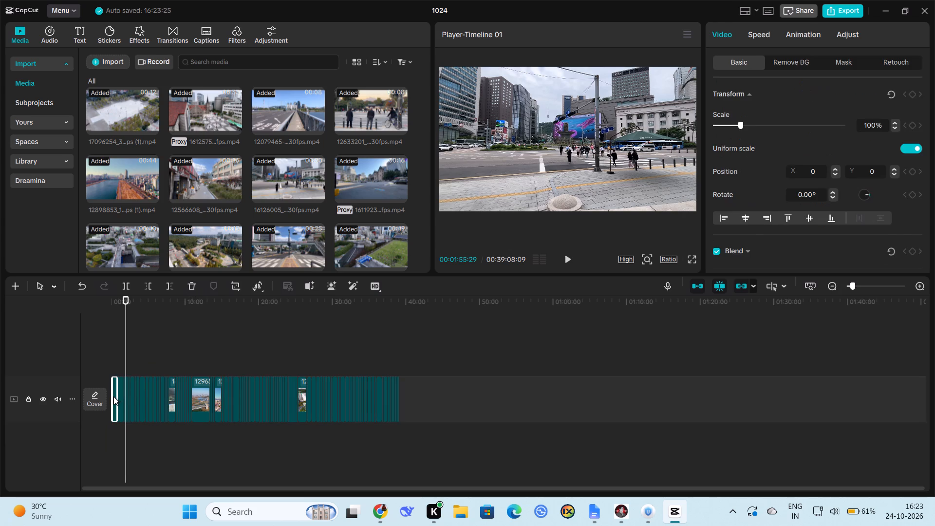
{"action": "left_click", "coordinate": [196, 286]}
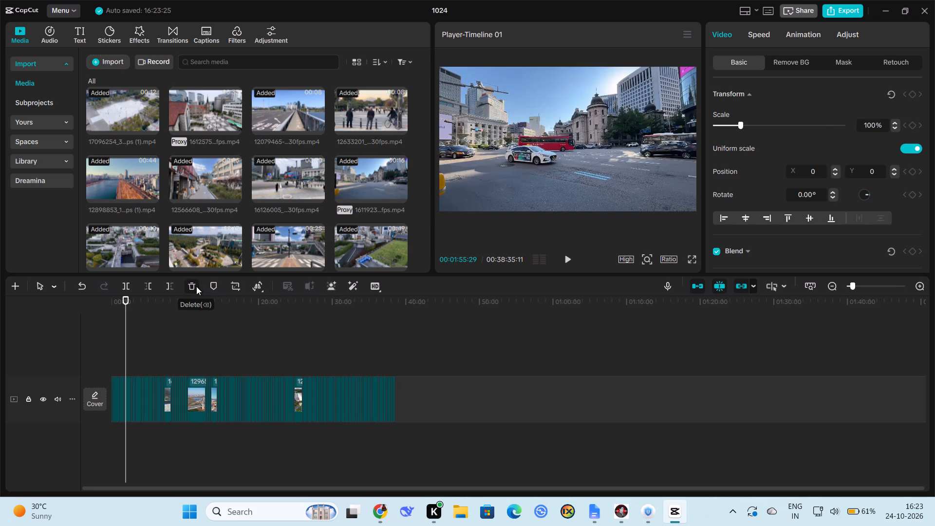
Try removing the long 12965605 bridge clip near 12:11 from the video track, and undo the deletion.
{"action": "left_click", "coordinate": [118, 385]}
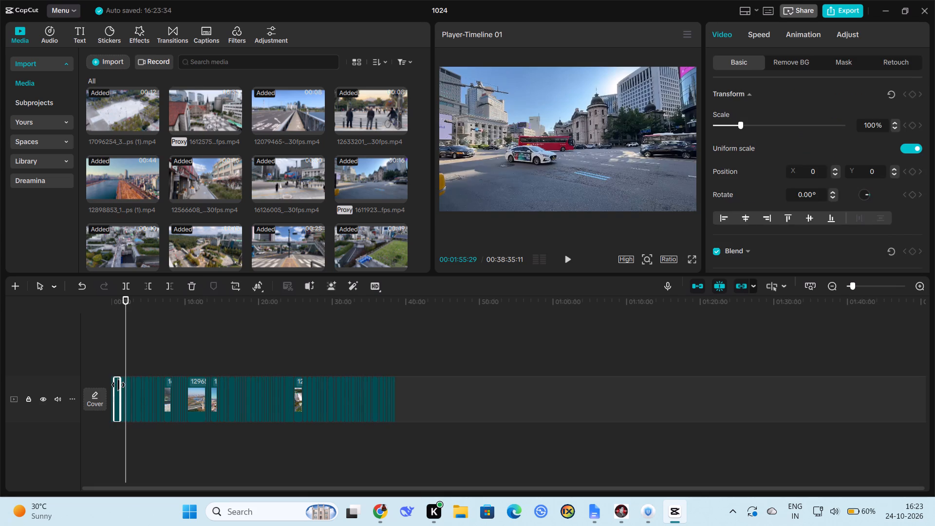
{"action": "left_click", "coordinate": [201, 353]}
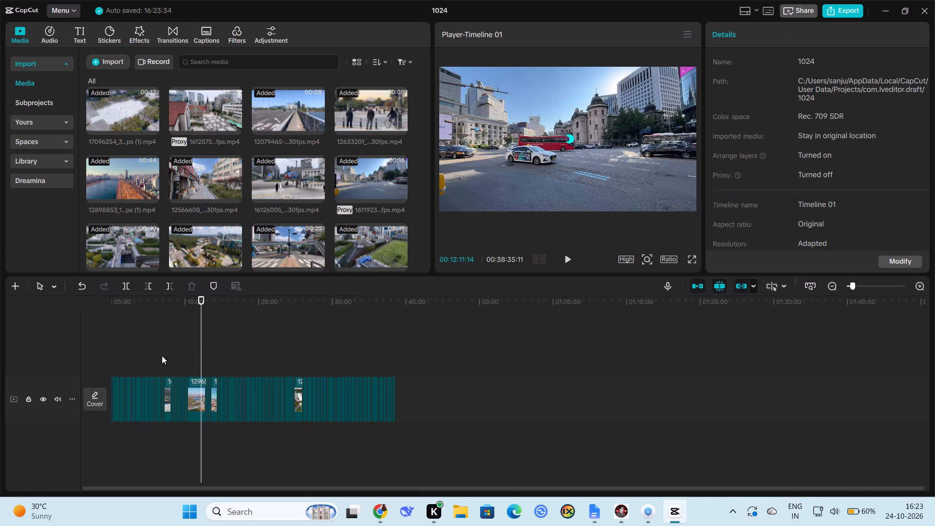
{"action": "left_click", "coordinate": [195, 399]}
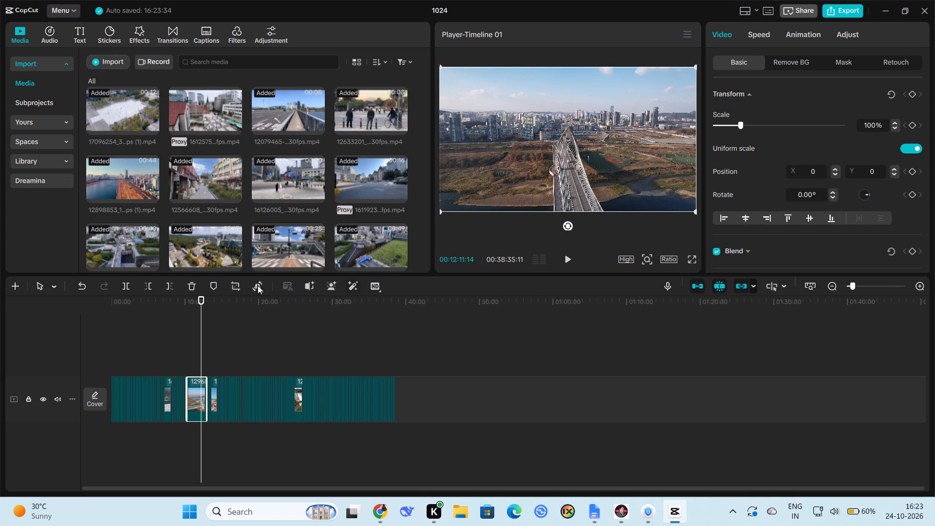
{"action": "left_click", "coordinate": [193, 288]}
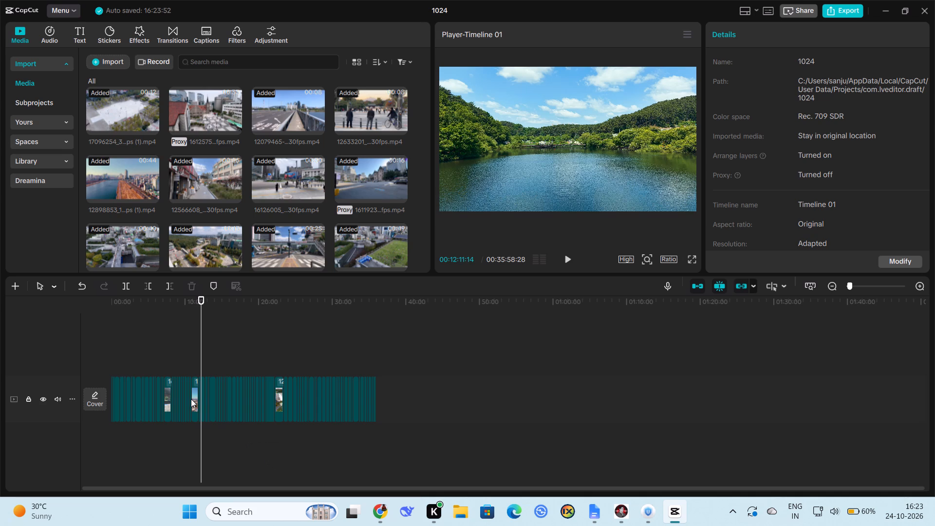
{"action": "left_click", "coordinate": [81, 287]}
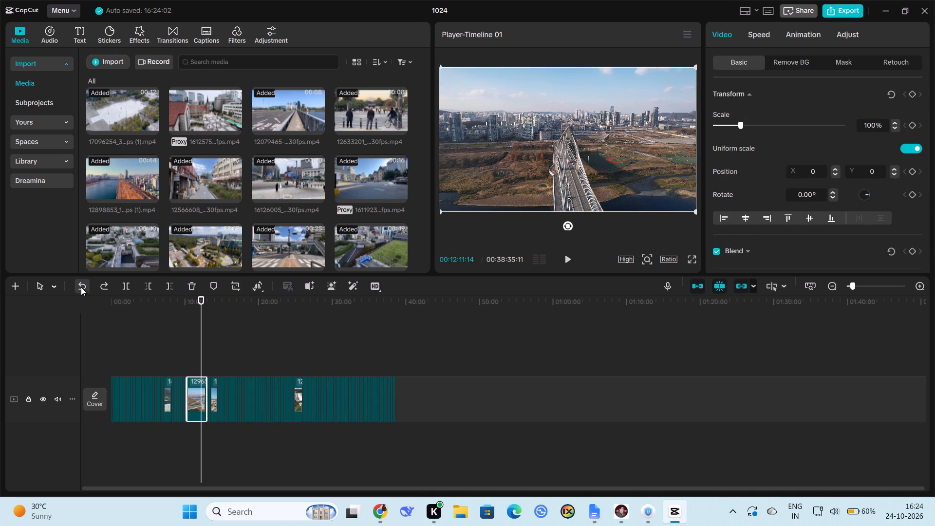
Place the playhead at about 01:45, at the cut after clip 16126005, and select the 12898853 clip.
{"action": "left_click", "coordinate": [120, 339]}
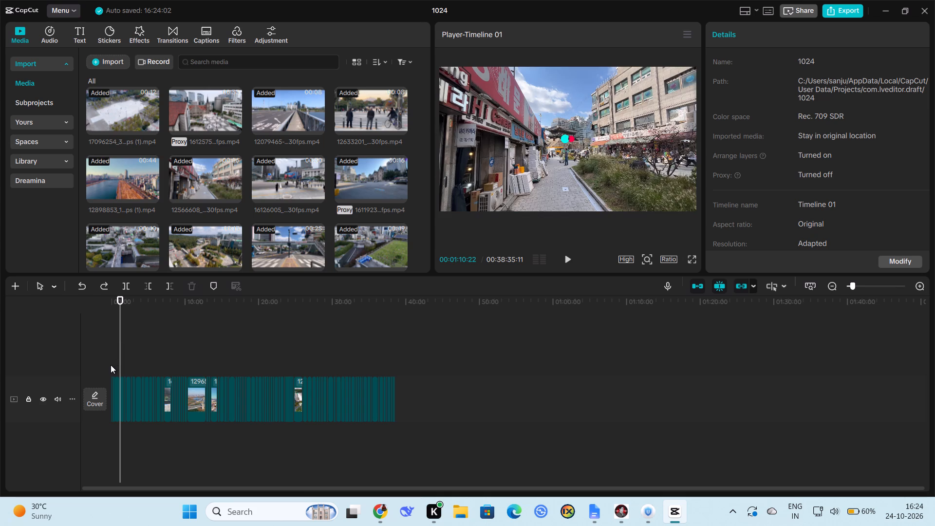
{"action": "left_click", "coordinate": [111, 365]}
{"action": "left_click", "coordinate": [863, 283]}
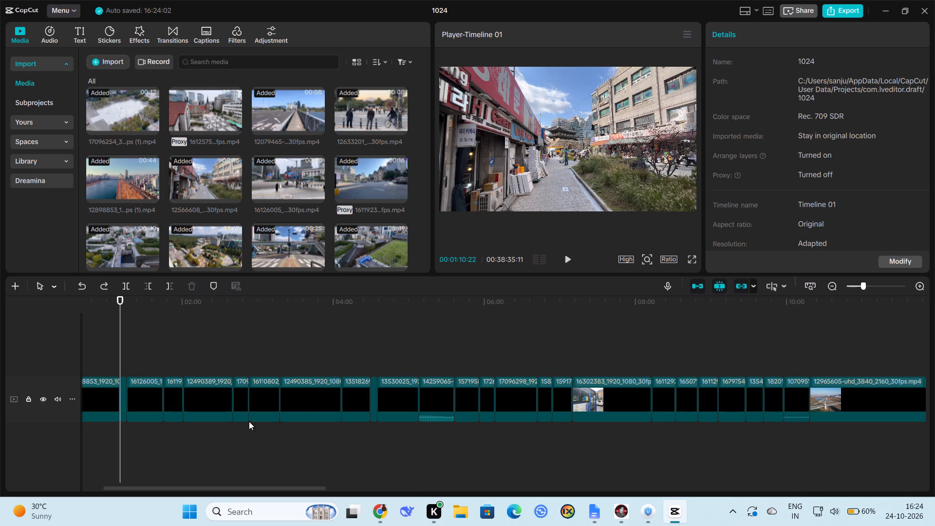
{"action": "left_click", "coordinate": [167, 444]}
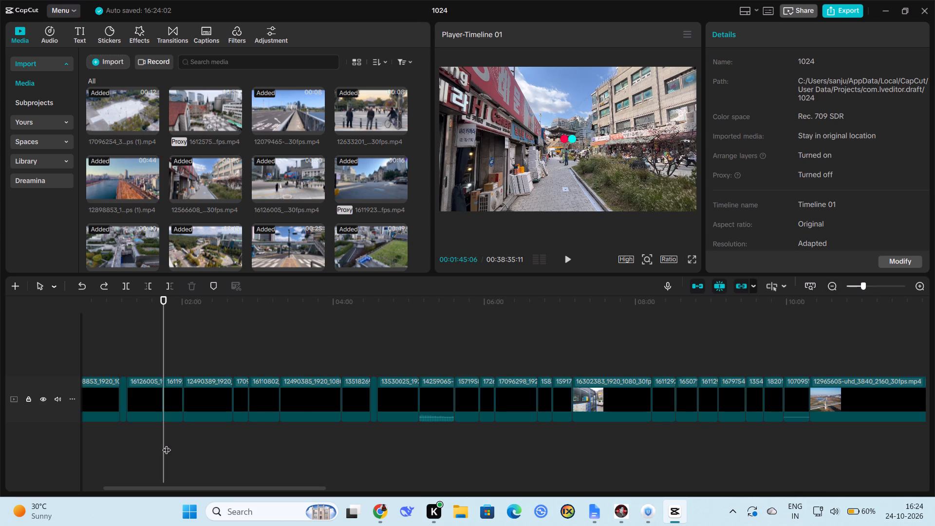
{"action": "left_click", "coordinate": [118, 401]}
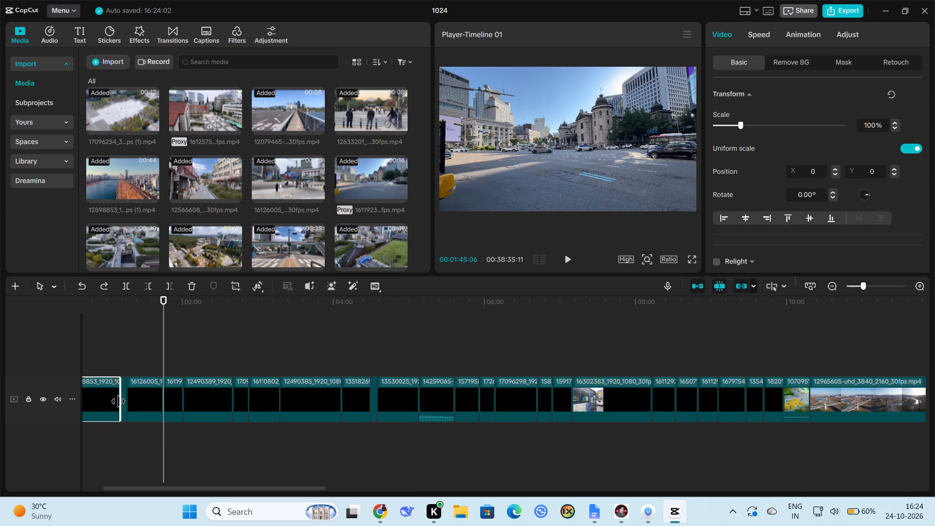
Browse the Trending transitions for one that suits the cuts between the city clips.
{"action": "left_click", "coordinate": [173, 26]}
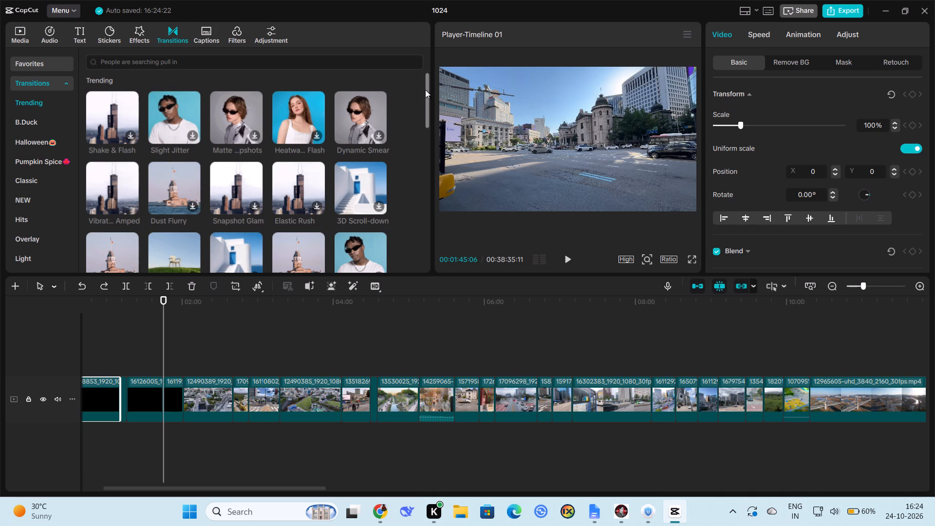
{"action": "left_click_drag", "start_coordinate": [425, 90], "coordinate": [426, 114]}
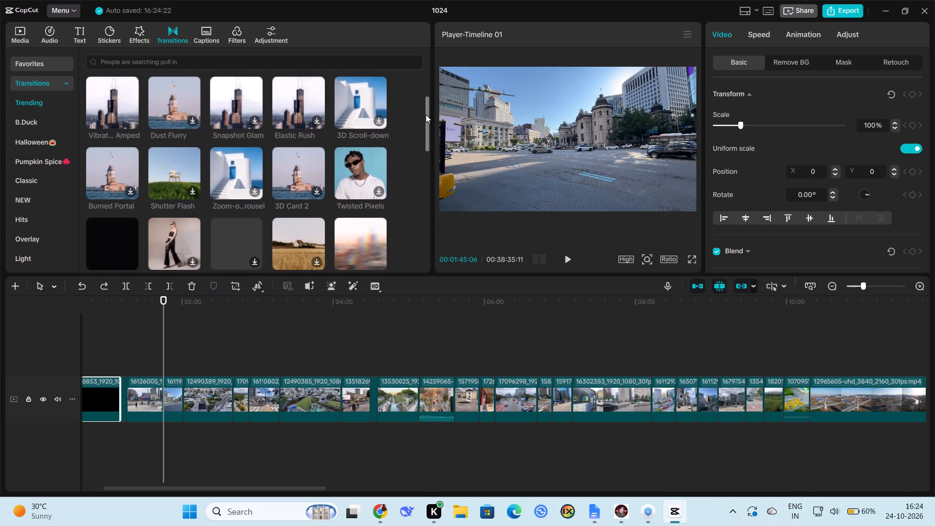
{"action": "left_click_drag", "start_coordinate": [426, 114], "coordinate": [422, 135]}
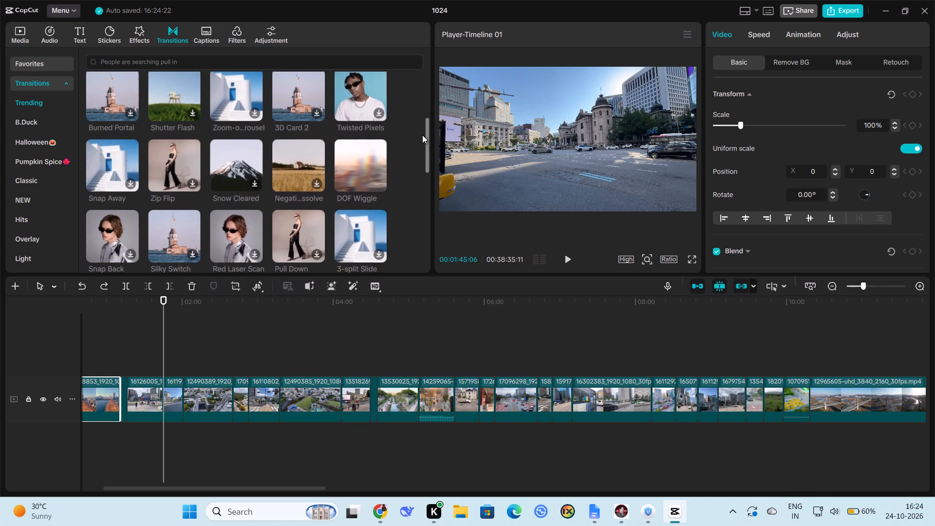
{"action": "left_click_drag", "start_coordinate": [422, 135], "coordinate": [415, 166]}
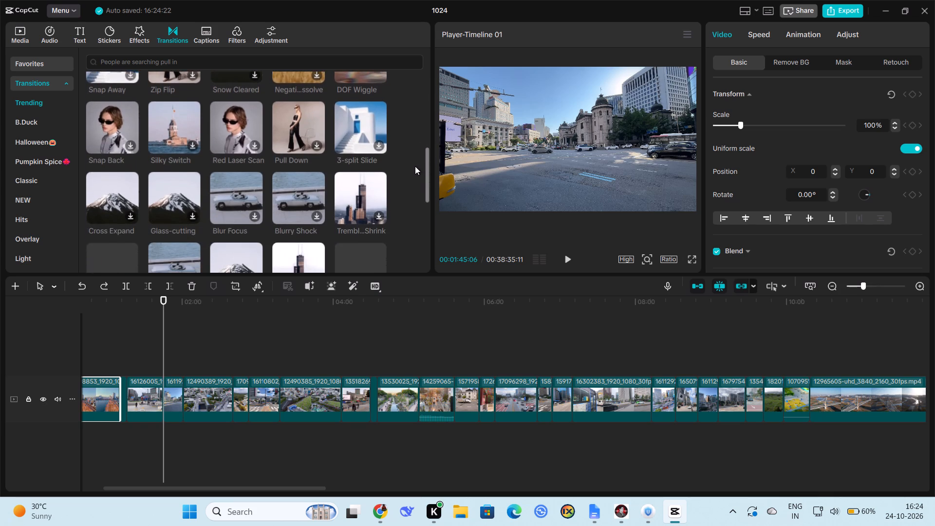
{"action": "left_click_drag", "start_coordinate": [415, 166], "coordinate": [414, 168]}
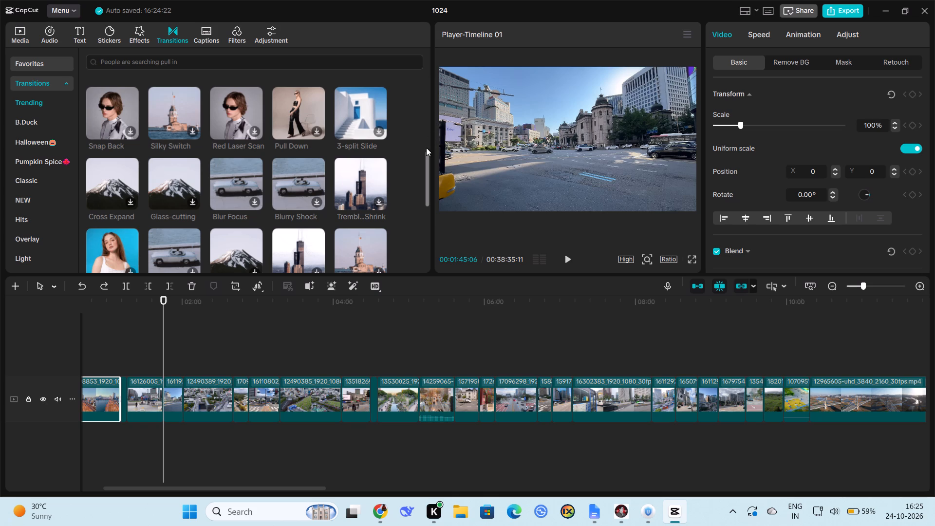
{"action": "left_click_drag", "start_coordinate": [427, 151], "coordinate": [431, 169]}
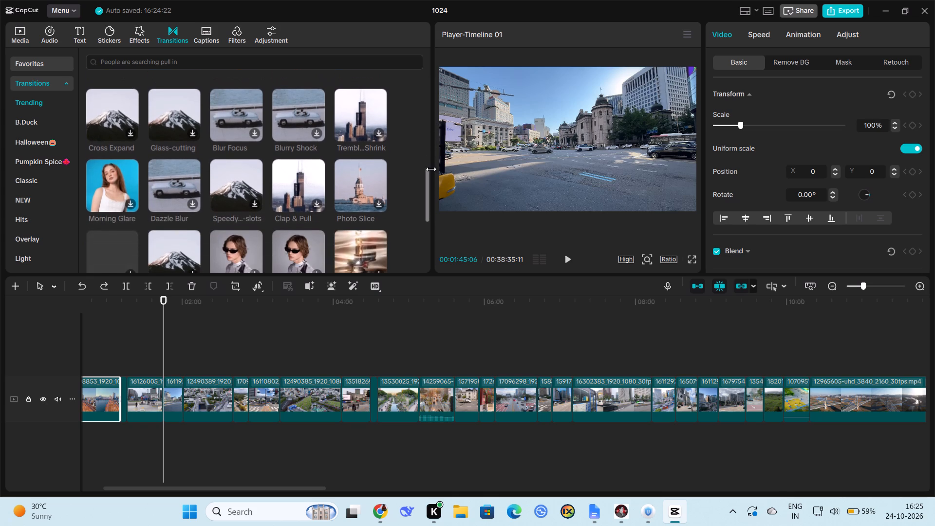
{"action": "left_click_drag", "start_coordinate": [431, 169], "coordinate": [428, 197]}
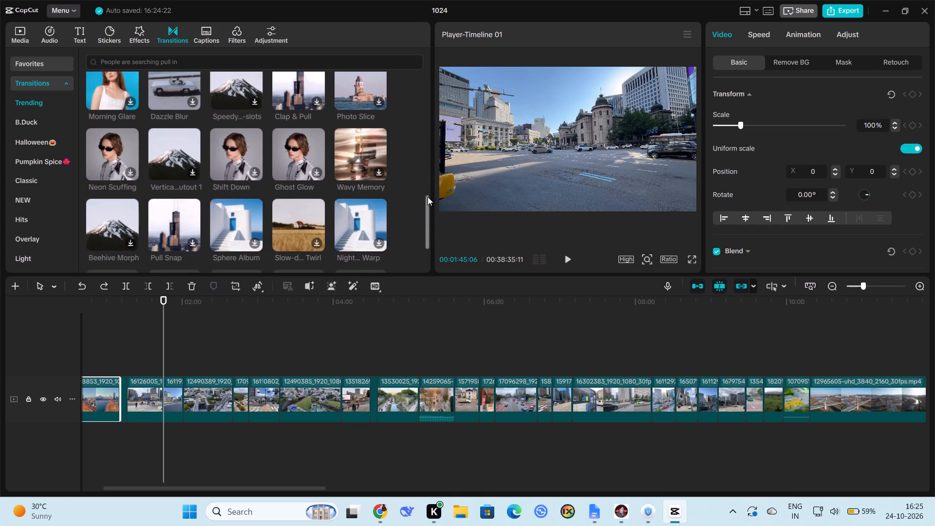
{"action": "left_click_drag", "start_coordinate": [428, 197], "coordinate": [428, 204]}
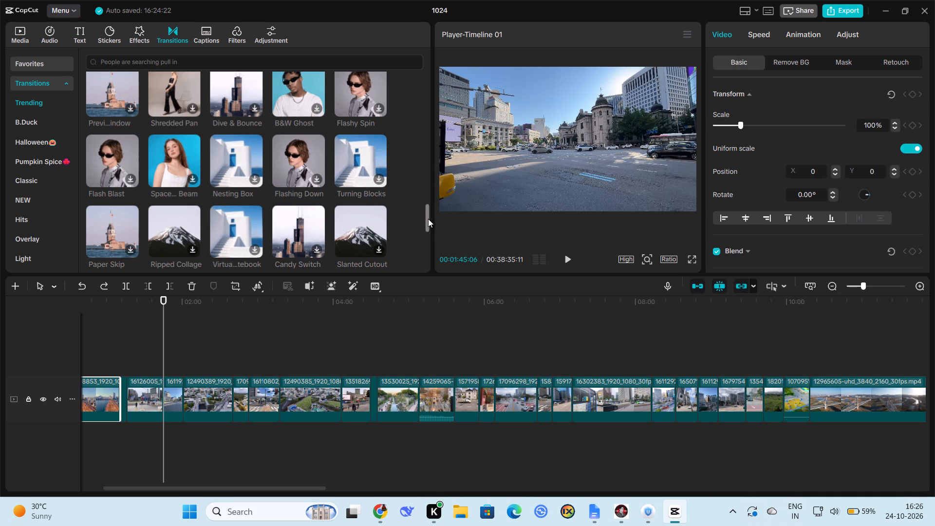
{"action": "left_click_drag", "start_coordinate": [428, 219], "coordinate": [431, 86]}
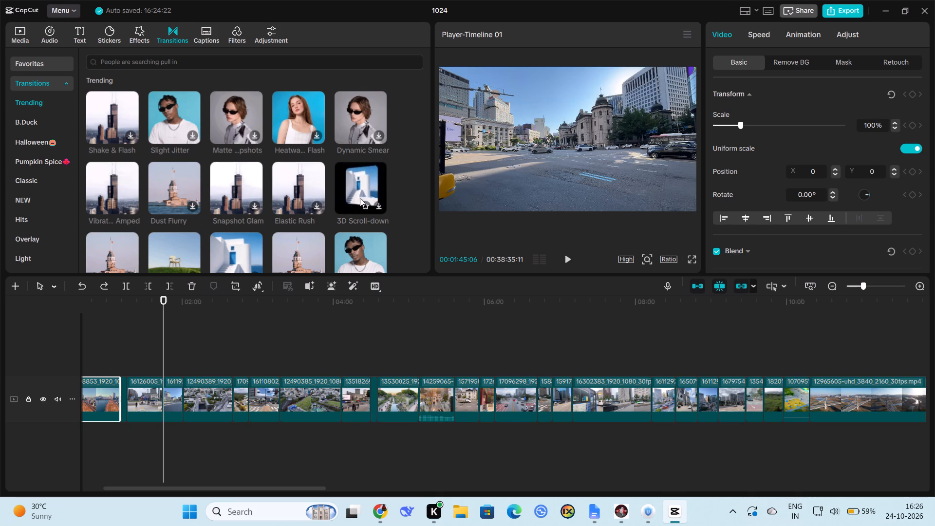
Add the Elastic Rush transition at the cut after clip 16126005, accepting duplicate frames for the short clips.
{"action": "left_click", "coordinate": [319, 204]}
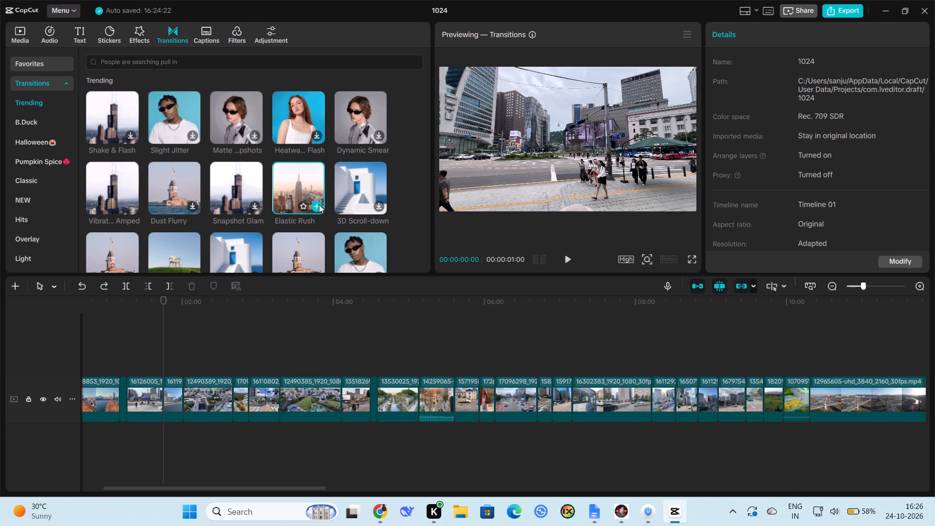
{"action": "left_click", "coordinate": [319, 205]}
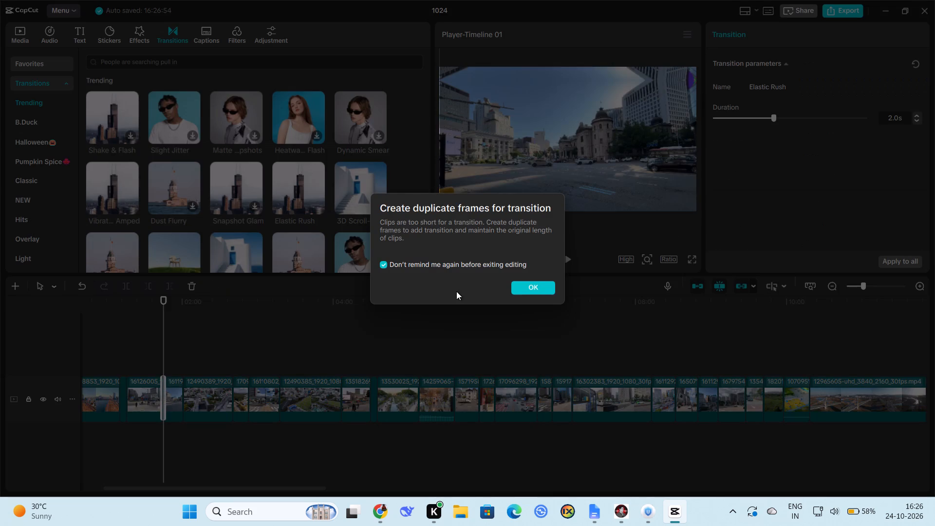
{"action": "left_click", "coordinate": [526, 285]}
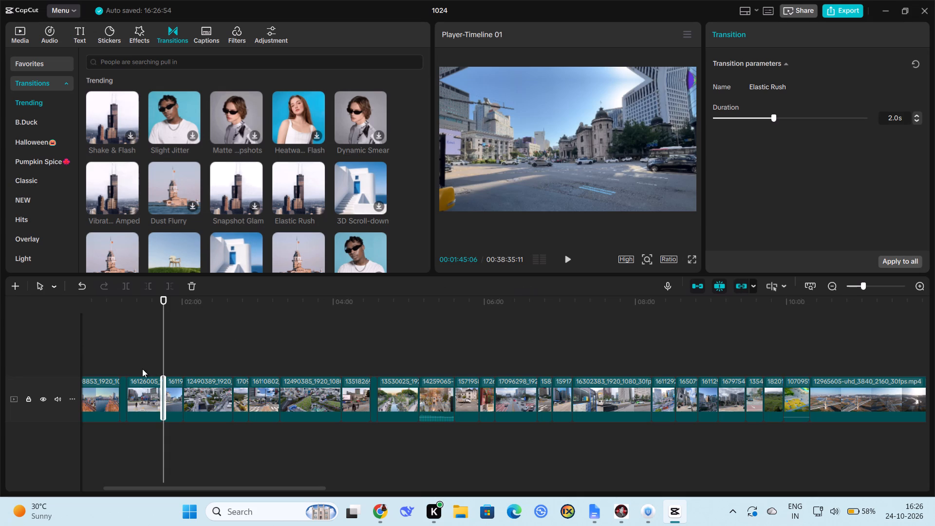
Add the Elastic Rush transition at the start of clip 16126005, at about 01:16, and deselect it.
{"action": "left_click", "coordinate": [129, 371]}
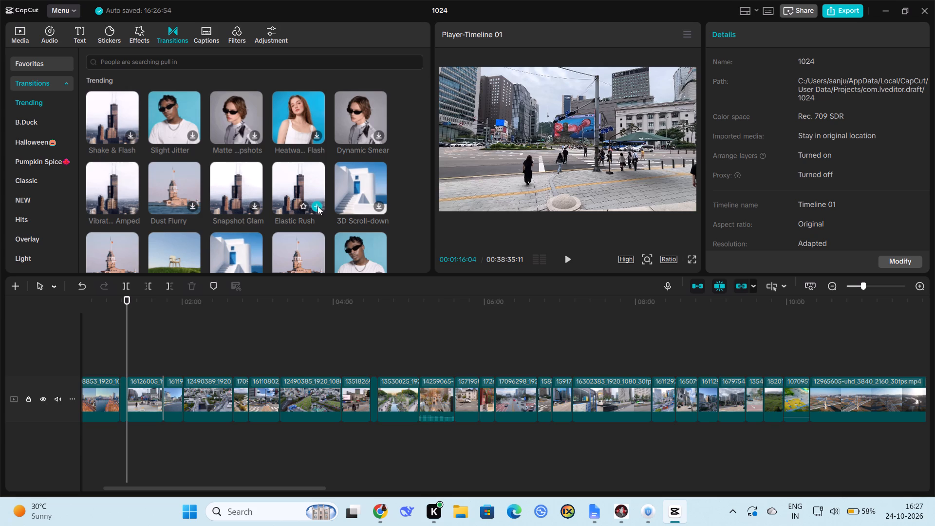
{"action": "left_click", "coordinate": [318, 206]}
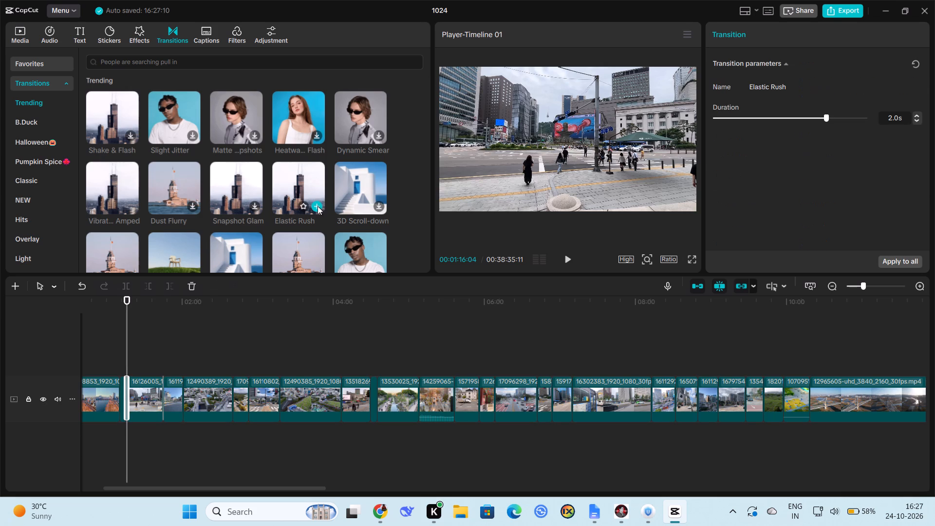
{"action": "left_click", "coordinate": [183, 355]}
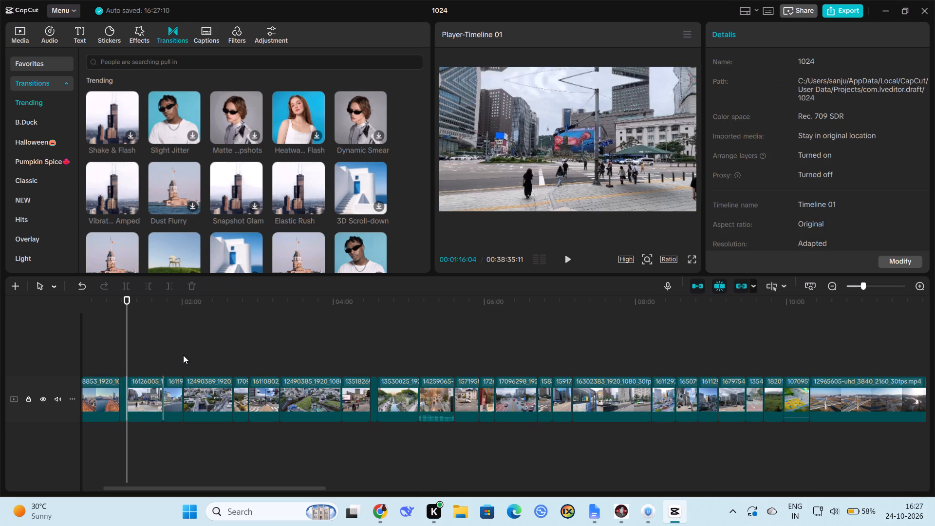
Add the Elastic Rush transition at both ends of clip 12490389, which starts at about 02:01.
{"action": "left_click", "coordinate": [317, 208]}
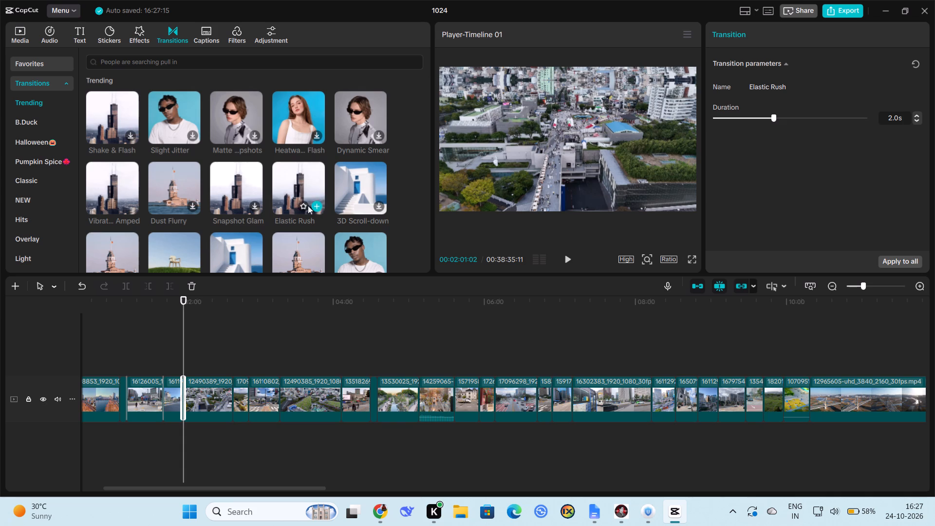
{"action": "left_click_drag", "start_coordinate": [290, 180], "coordinate": [237, 323]}
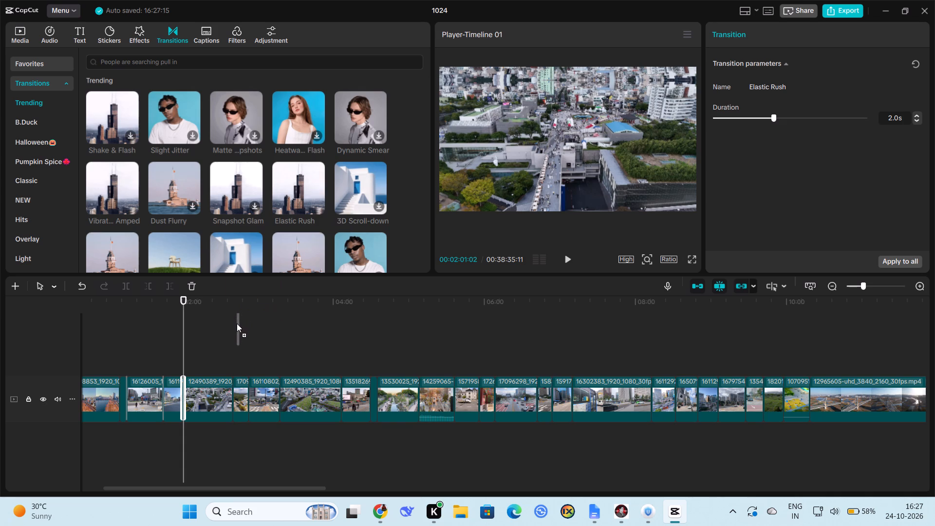
{"action": "left_click_drag", "start_coordinate": [237, 323], "coordinate": [232, 351]}
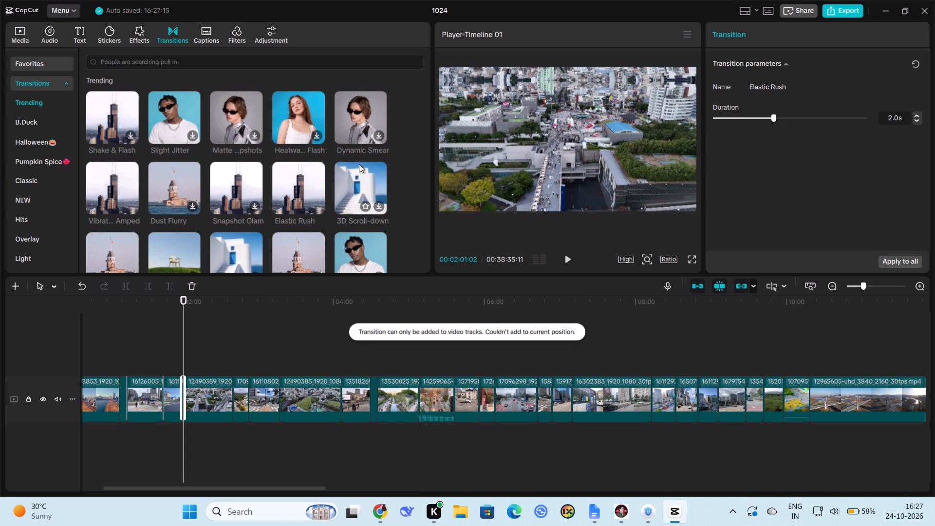
{"action": "left_click_drag", "start_coordinate": [315, 191], "coordinate": [301, 249]}
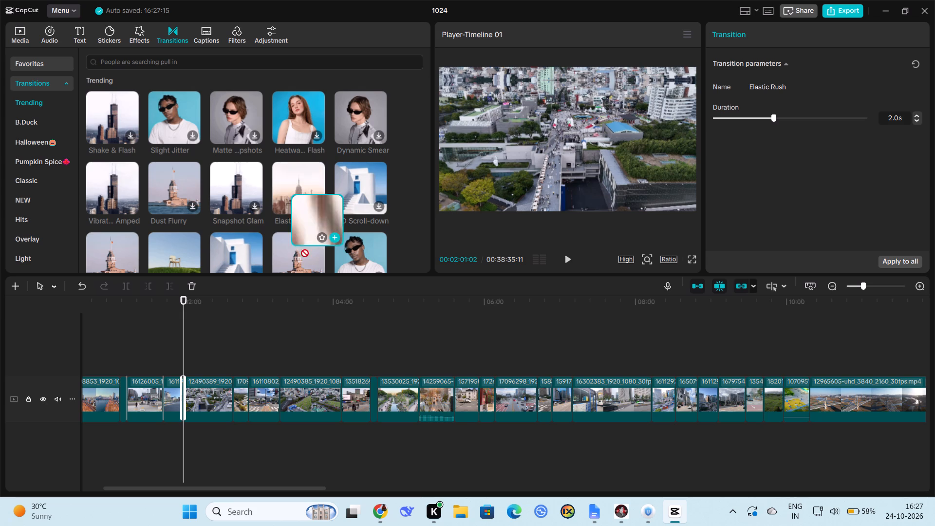
{"action": "left_click_drag", "start_coordinate": [301, 249], "coordinate": [230, 391]}
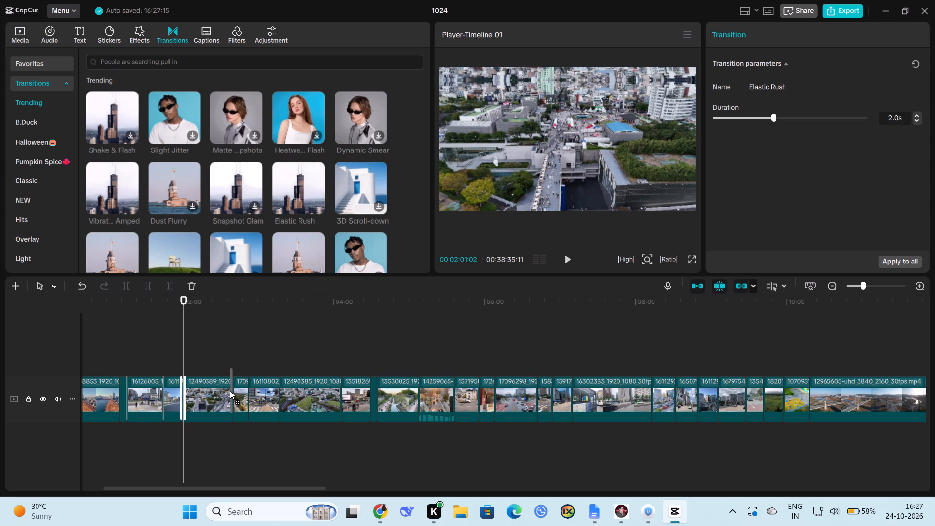
{"action": "left_click_drag", "start_coordinate": [230, 391], "coordinate": [231, 397]}
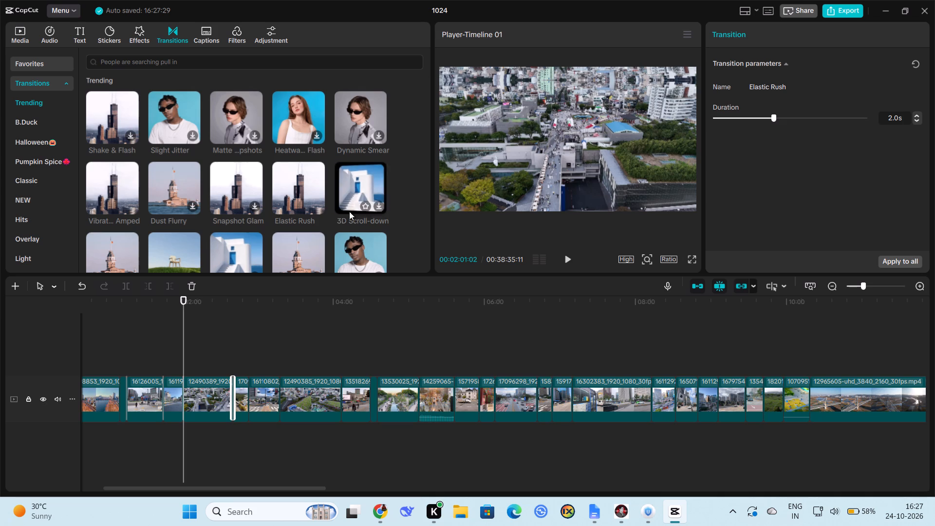
{"action": "triple_click", "coordinate": [316, 207]}
{"action": "double_click", "coordinate": [316, 207]}
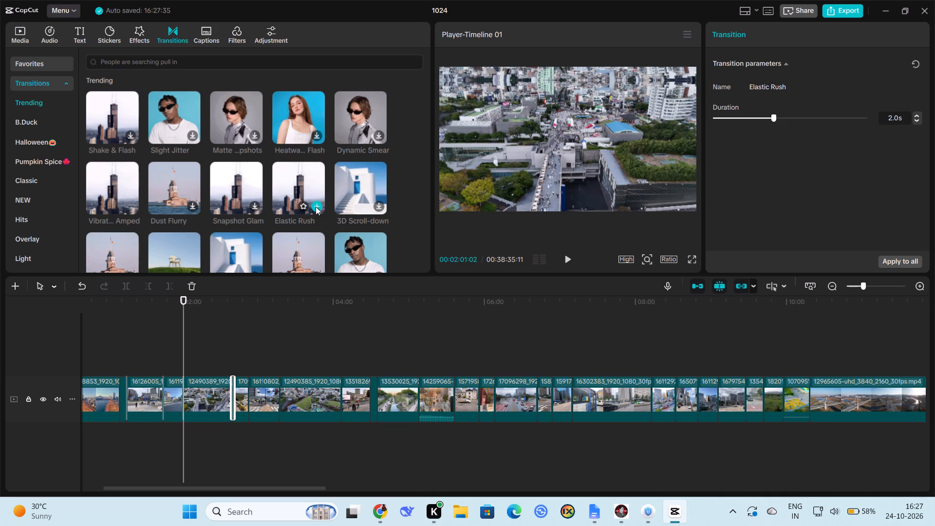
{"action": "left_click", "coordinate": [316, 207]}
Add the Elastic Rush transition at the cuts at about 02:53, 03:17, 04:06 and 04:29, from the start of clip 16110802 onward.
{"action": "left_click", "coordinate": [249, 370]}
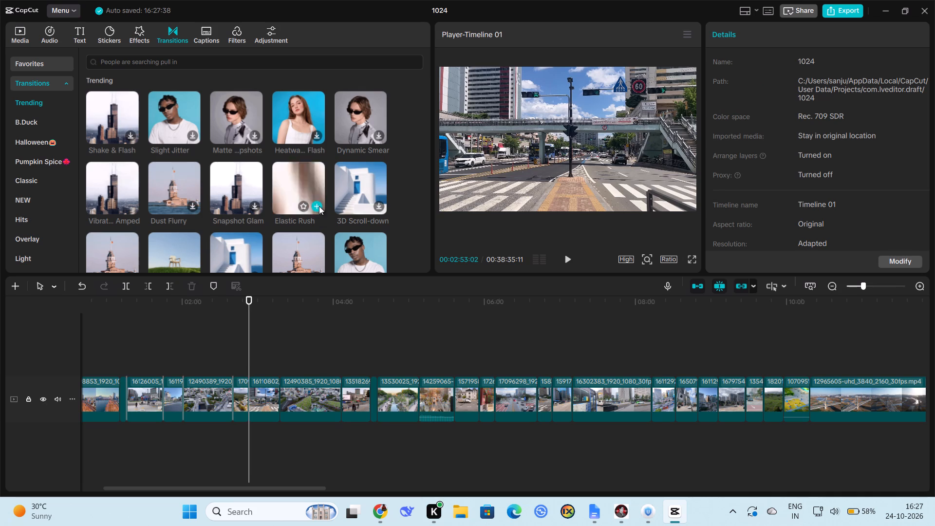
{"action": "left_click", "coordinate": [319, 206]}
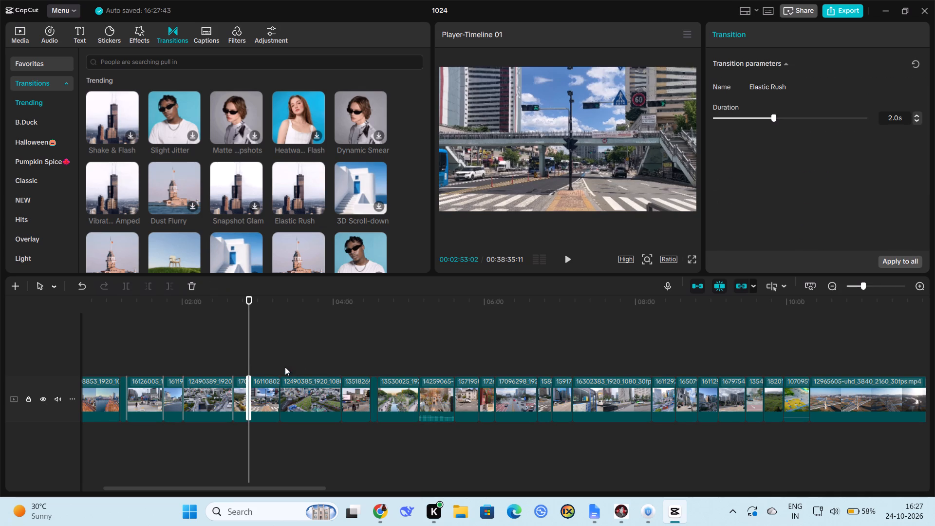
{"action": "left_click", "coordinate": [281, 365]}
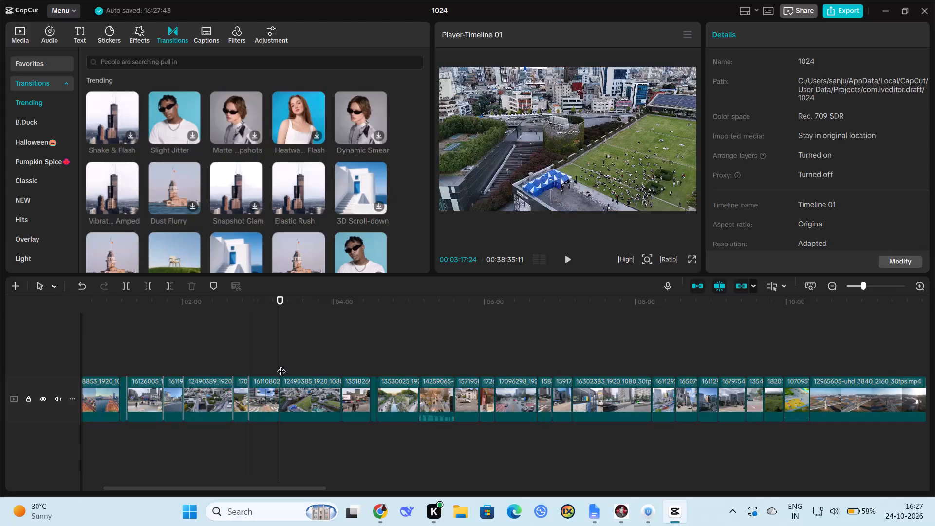
{"action": "left_click", "coordinate": [317, 202]}
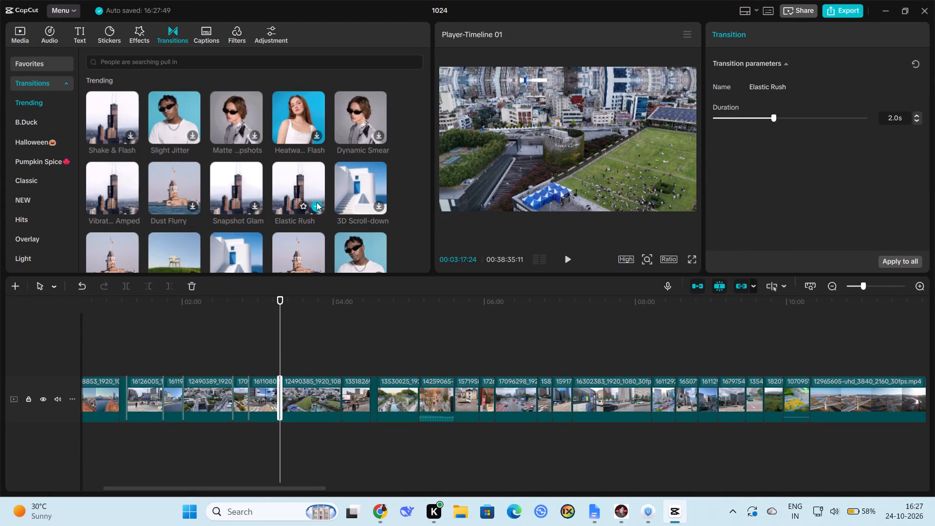
{"action": "left_click", "coordinate": [340, 369]}
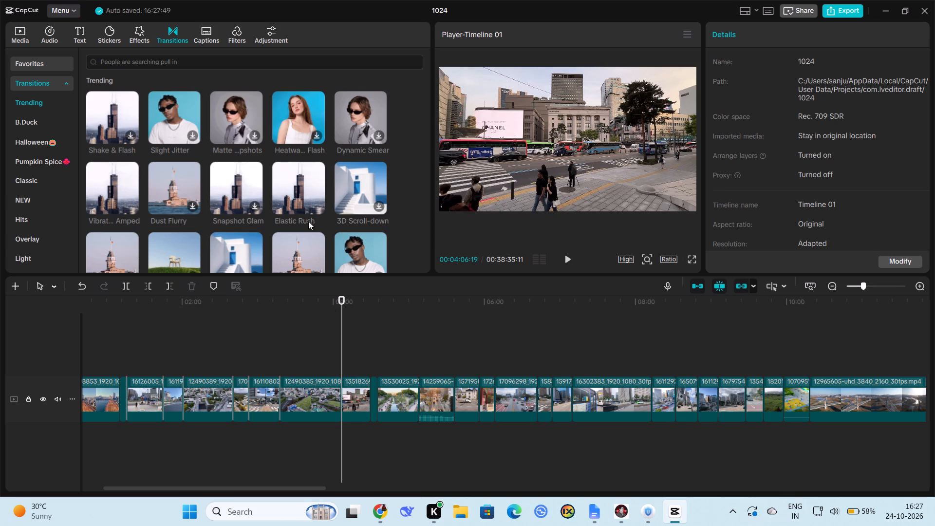
{"action": "left_click", "coordinate": [317, 206]}
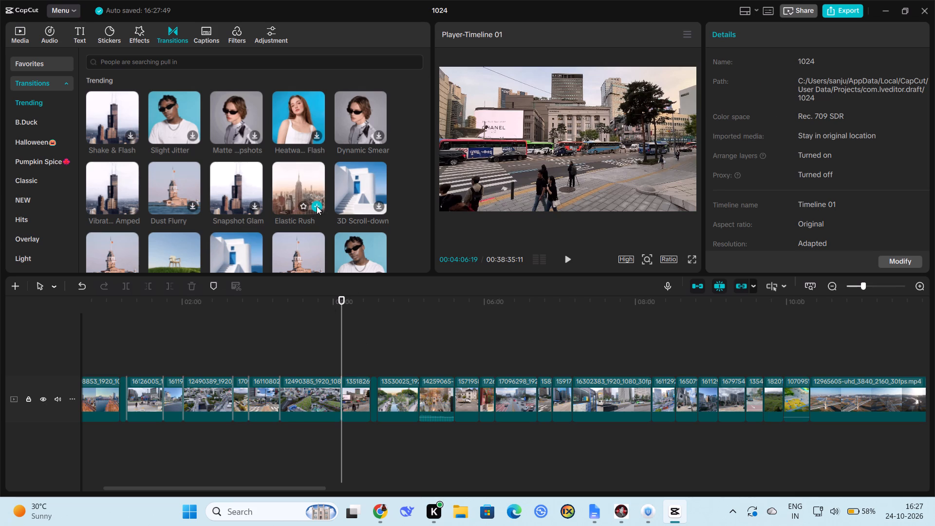
{"action": "left_click", "coordinate": [371, 364]}
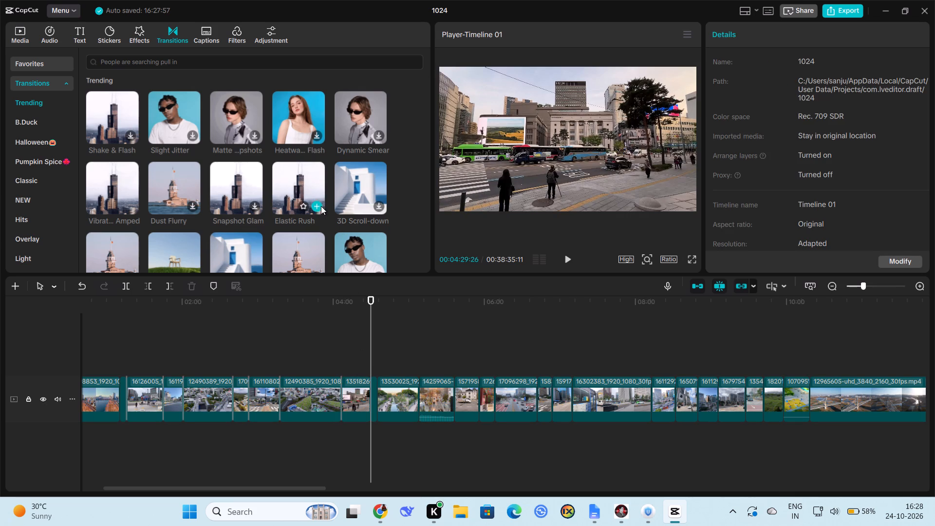
{"action": "left_click", "coordinate": [321, 206]}
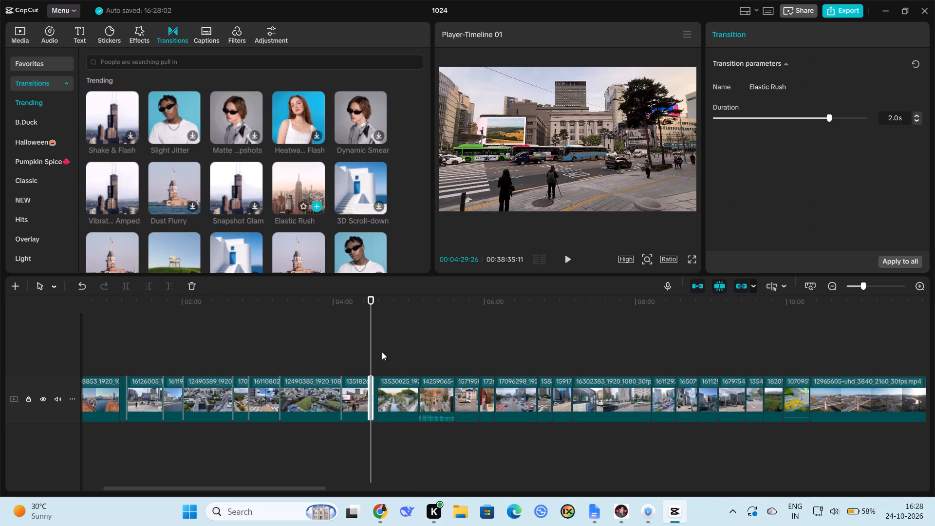
Add the Elastic Rush transition at the cuts at about 05:08, 05:36, 05:56 and 06:08, ending at the start of clip 17096298.
{"action": "left_click", "coordinate": [420, 366]}
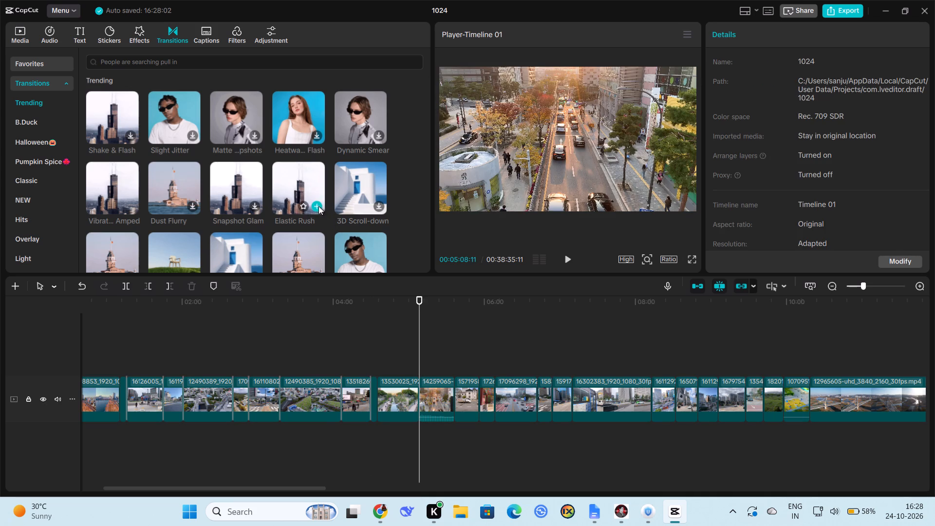
{"action": "left_click", "coordinate": [318, 206]}
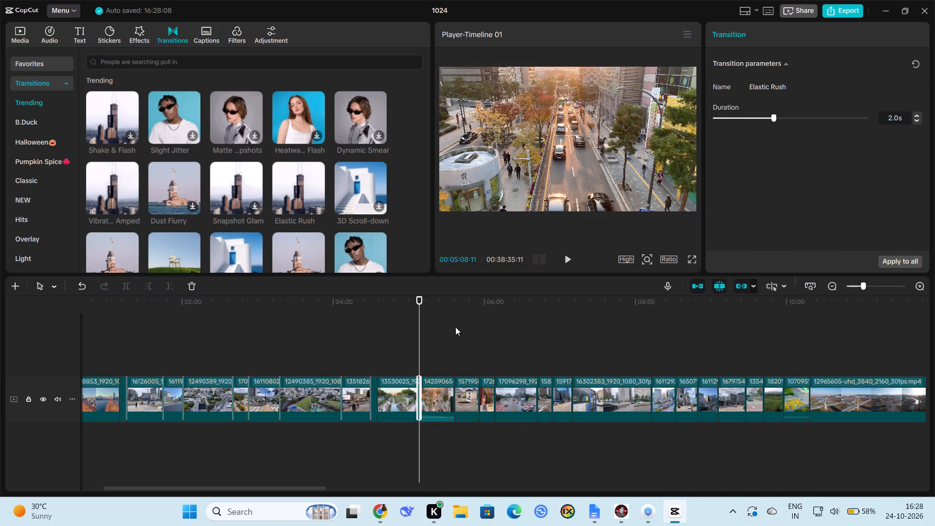
{"action": "left_click", "coordinate": [454, 349]}
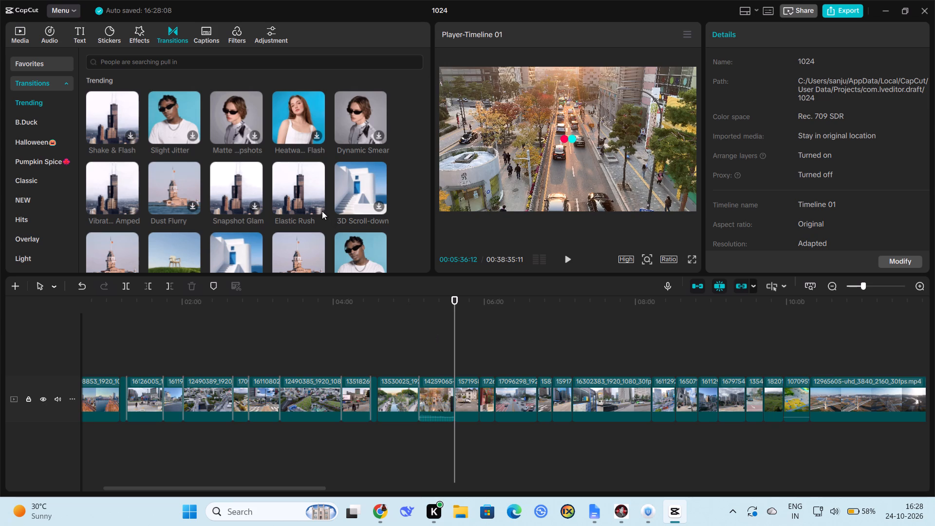
{"action": "left_click", "coordinate": [319, 205]}
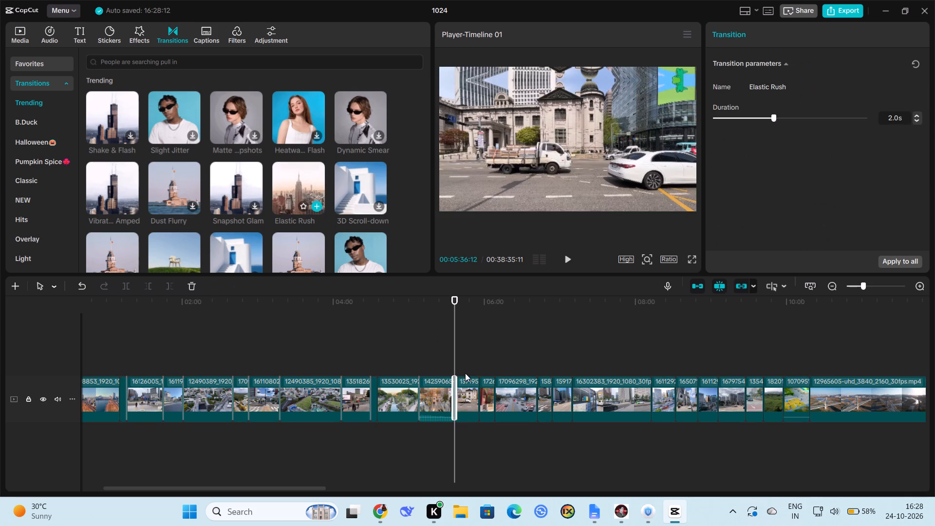
{"action": "left_click", "coordinate": [479, 369]}
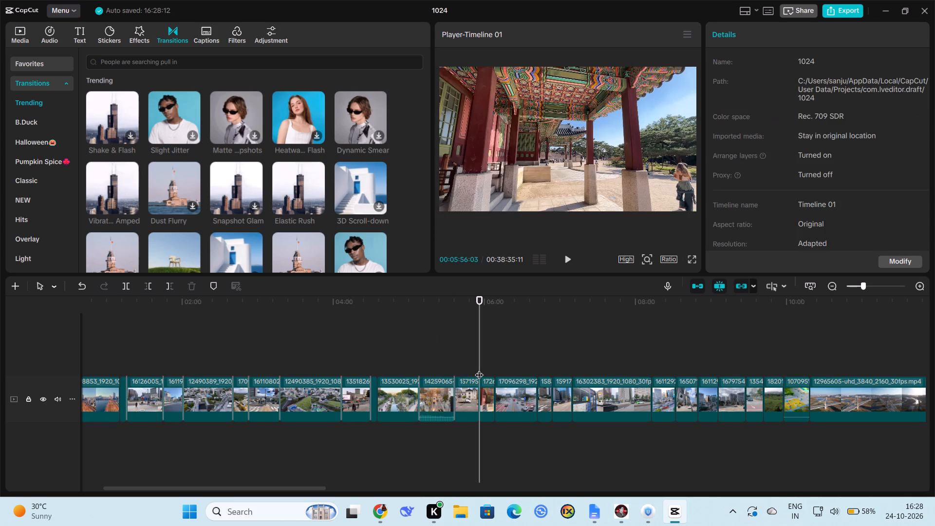
{"action": "left_click", "coordinate": [317, 205]}
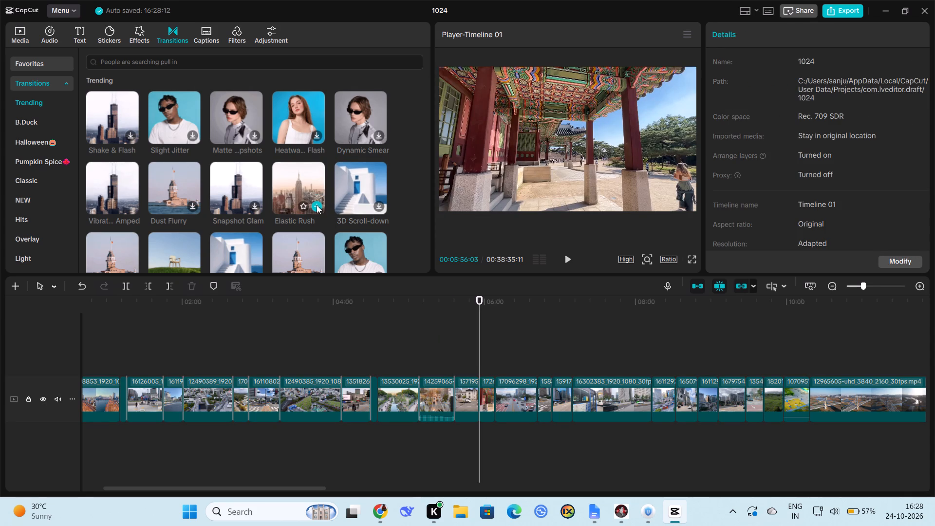
{"action": "left_click", "coordinate": [496, 361]}
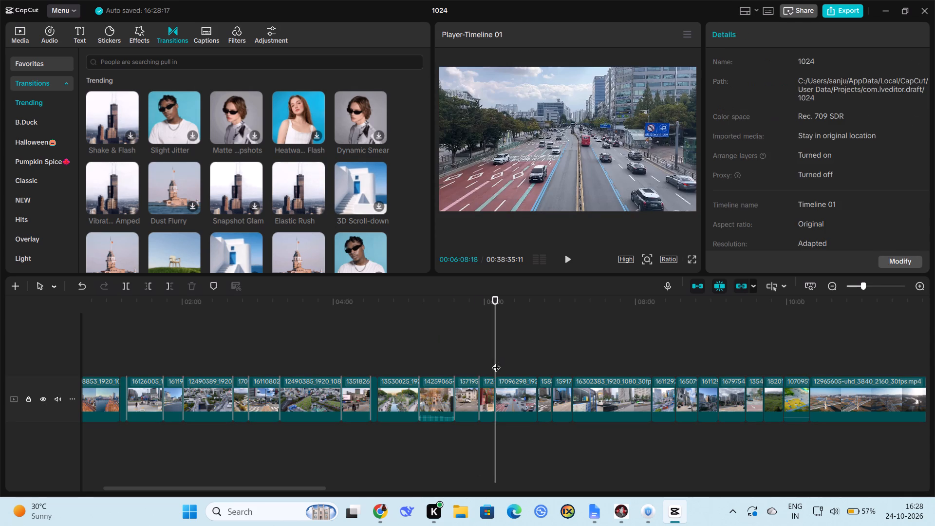
{"action": "left_click", "coordinate": [319, 205]}
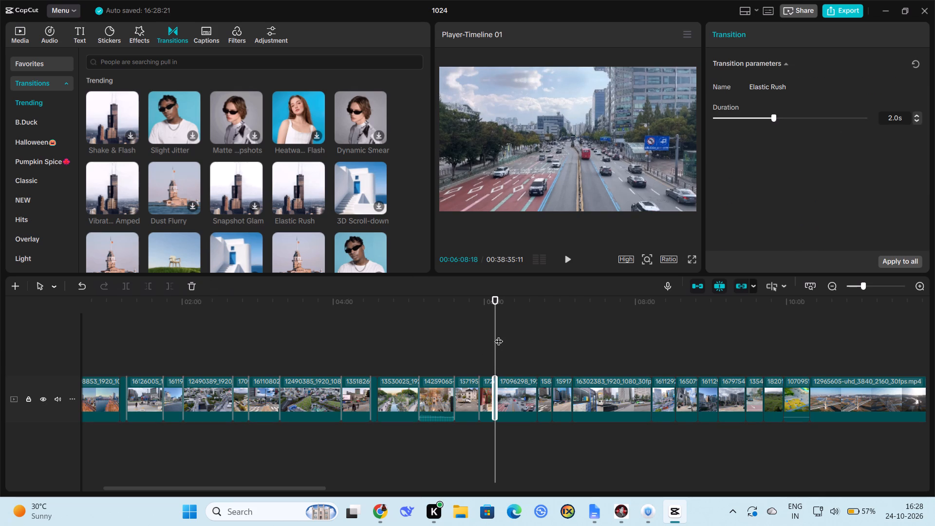
Add the Elastic Rush transition at the cuts at about 06:42, 06:54 and 07:10, ending at the start of clip 16302383.
{"action": "left_click", "coordinate": [535, 360]}
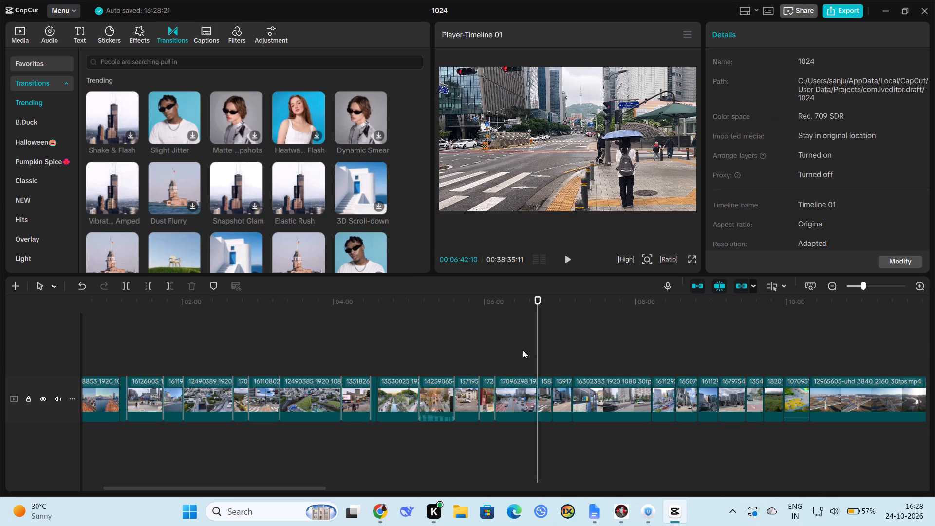
{"action": "left_click", "coordinate": [315, 204]}
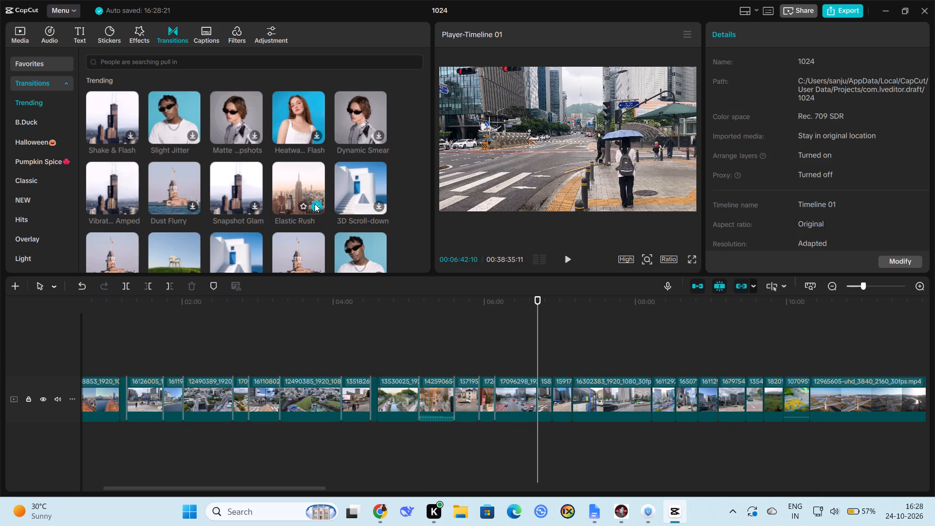
{"action": "left_click", "coordinate": [553, 368]}
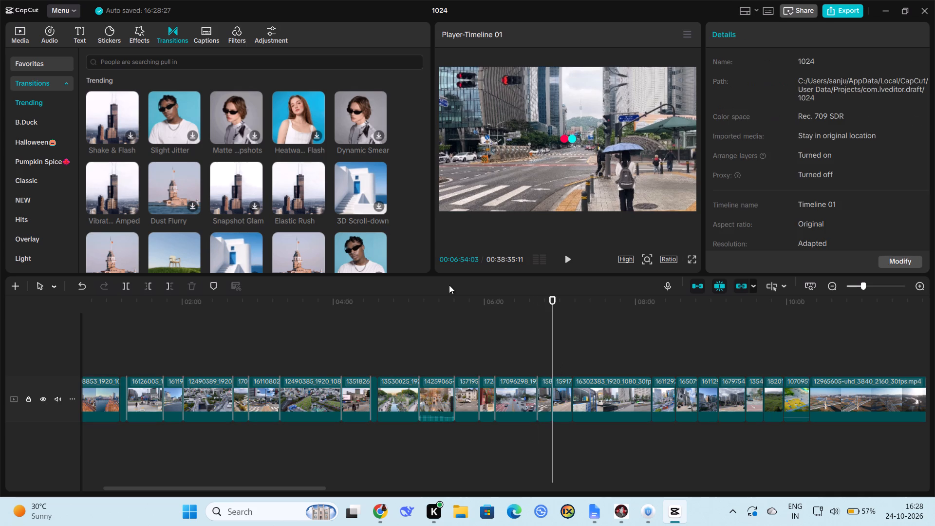
{"action": "left_click", "coordinate": [315, 204]}
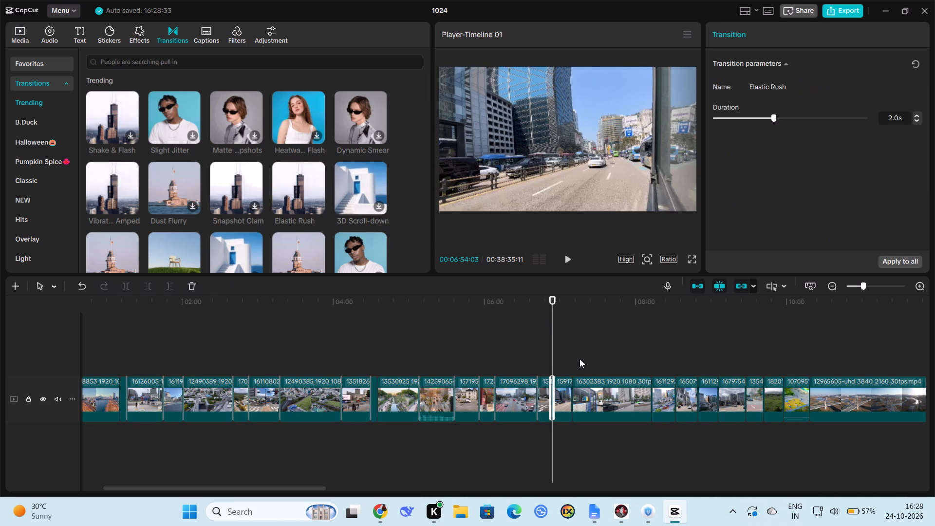
{"action": "left_click", "coordinate": [573, 365]}
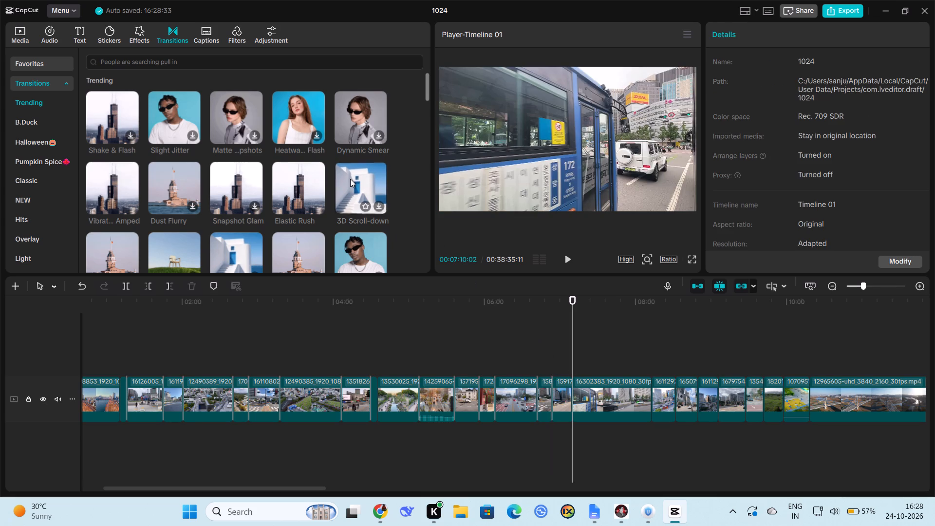
{"action": "left_click", "coordinate": [318, 207]}
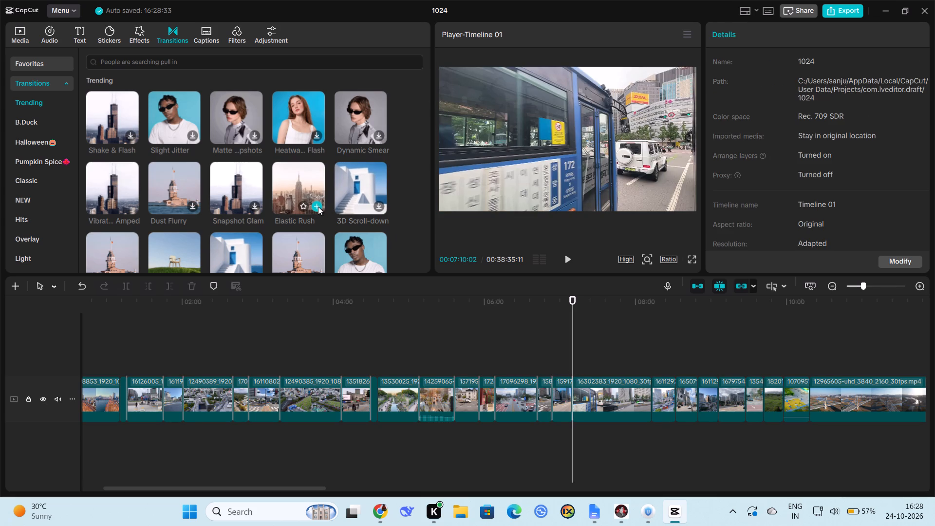
Download the Snapshot Glam transition and add it at the cut after clip 16302383, at about 08:12.
{"action": "left_click", "coordinate": [651, 370]}
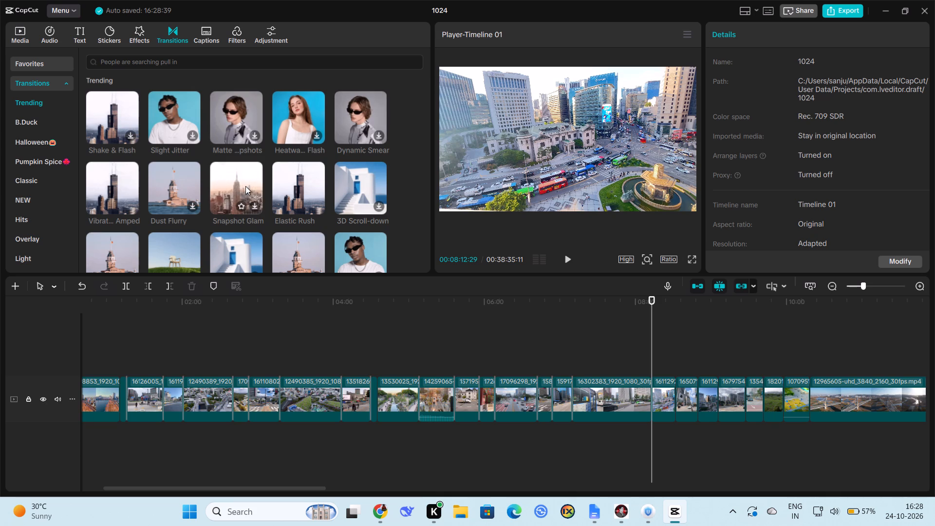
{"action": "left_click", "coordinate": [257, 203]}
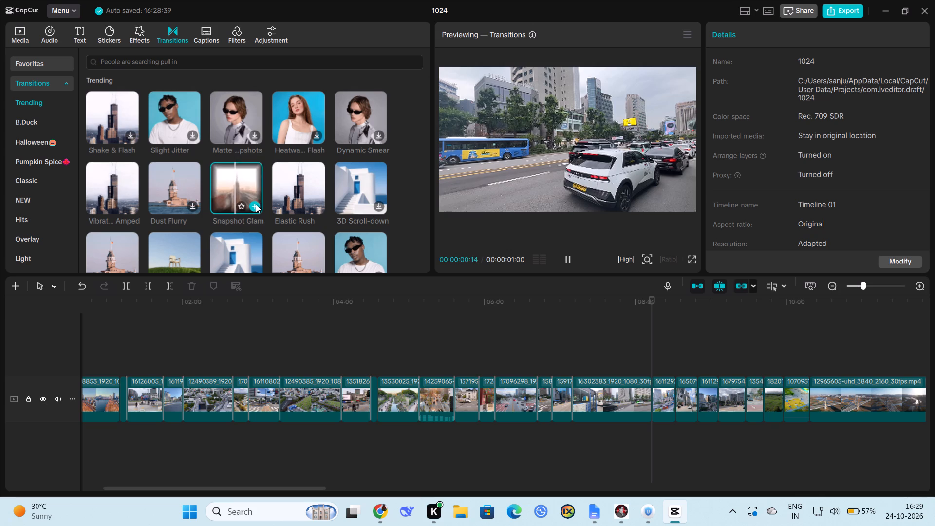
{"action": "left_click", "coordinate": [256, 204]}
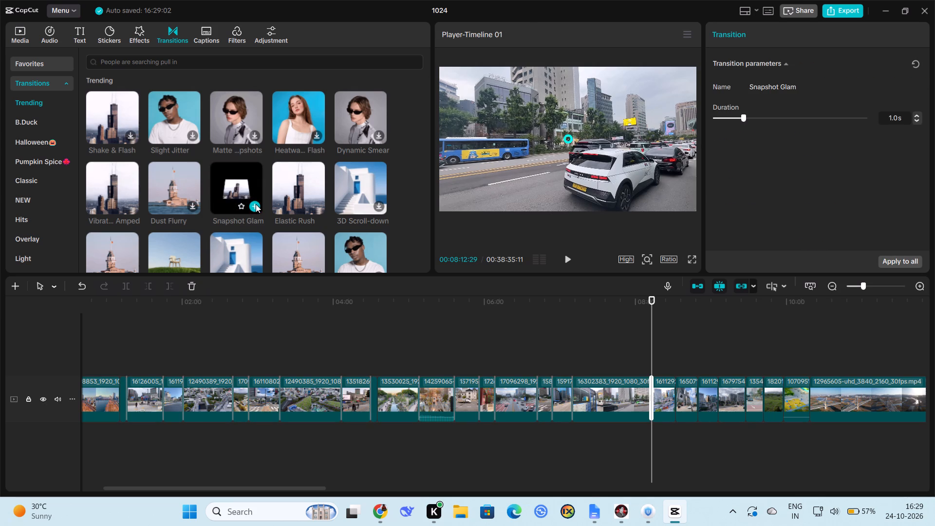
Download the Dust Flurry transition and add it at the cut at about 08:32, after the clip that follows 16302383.
{"action": "left_click", "coordinate": [190, 205]}
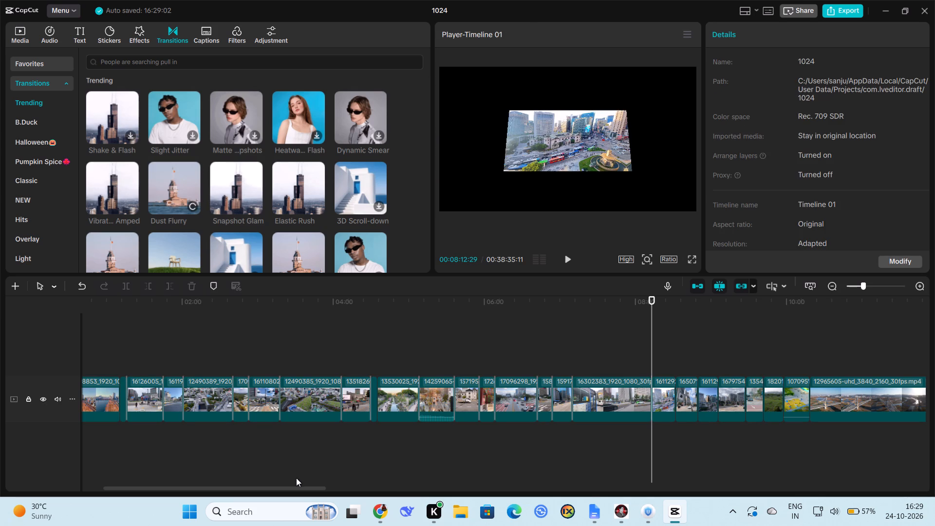
{"action": "left_click_drag", "start_coordinate": [296, 487], "coordinate": [302, 487]}
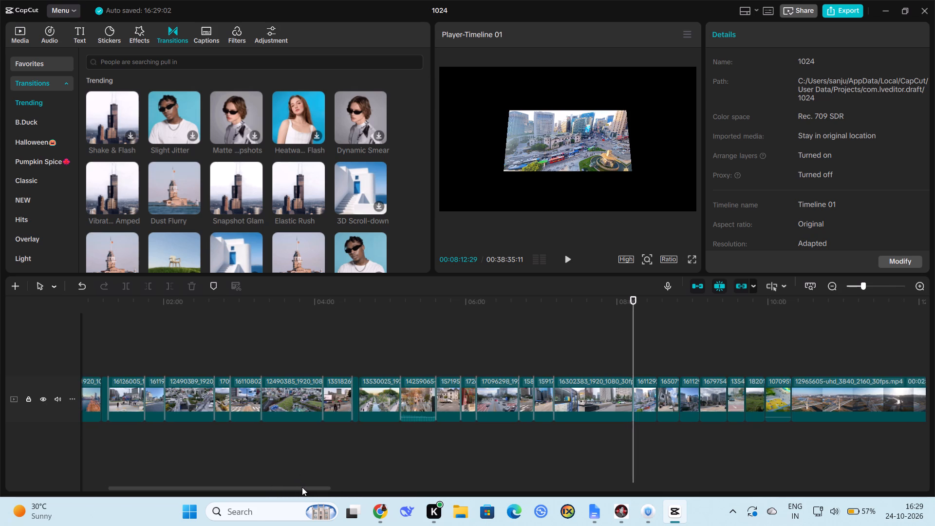
{"action": "left_click_drag", "start_coordinate": [302, 487], "coordinate": [397, 472]}
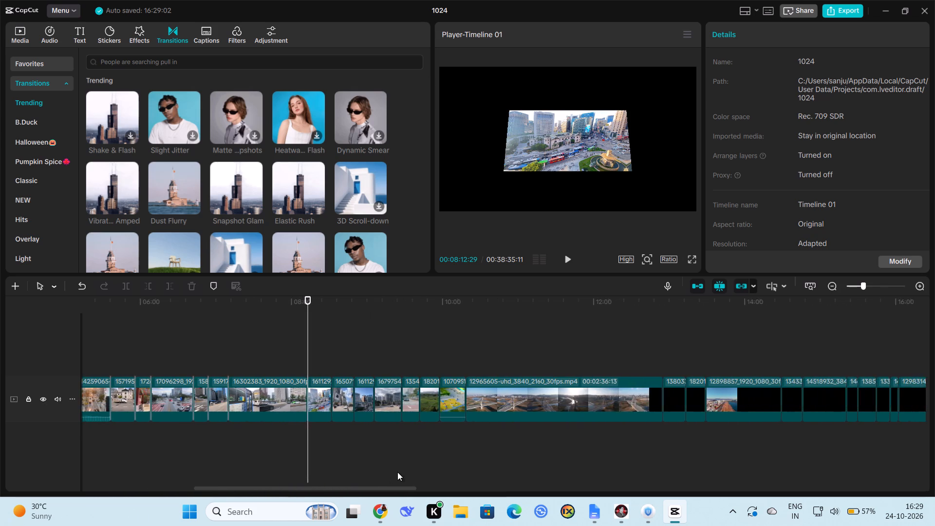
{"action": "left_click_drag", "start_coordinate": [397, 472], "coordinate": [415, 469]}
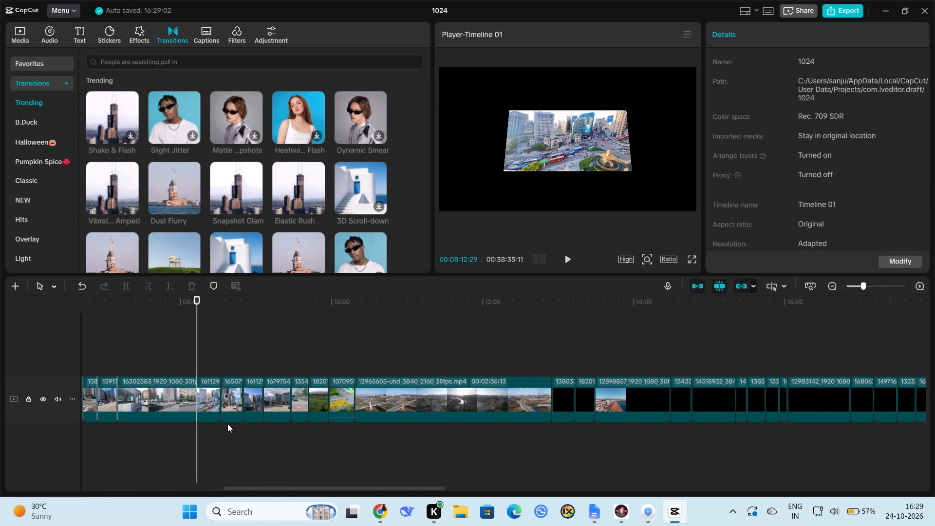
{"action": "left_click", "coordinate": [205, 369]}
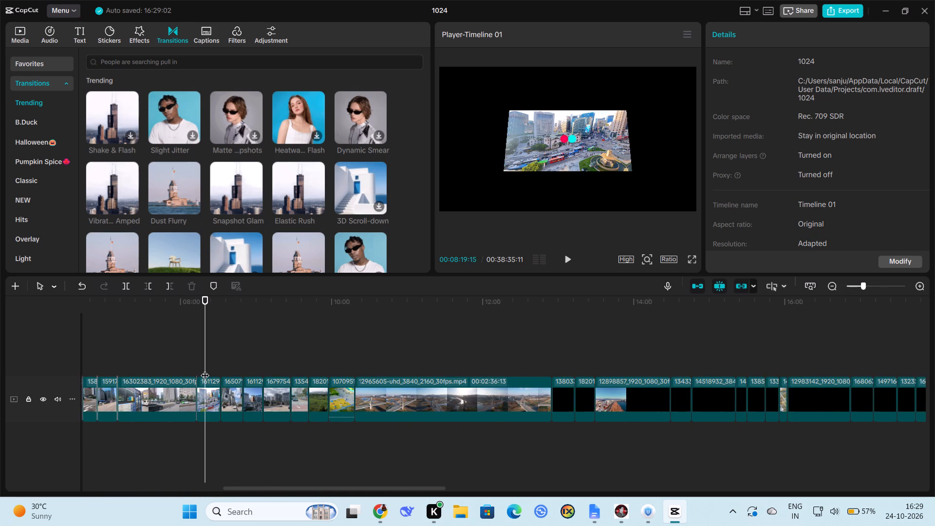
{"action": "left_click", "coordinate": [219, 363]}
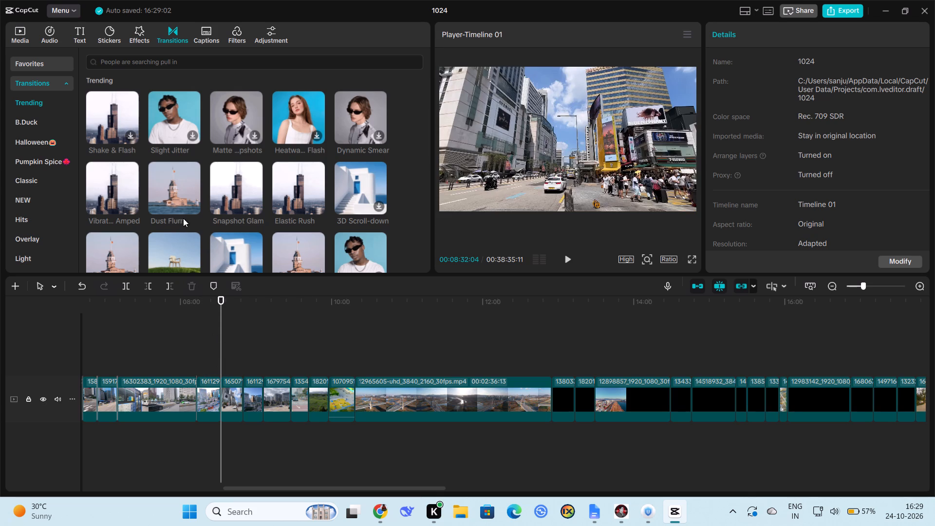
{"action": "left_click", "coordinate": [191, 207]}
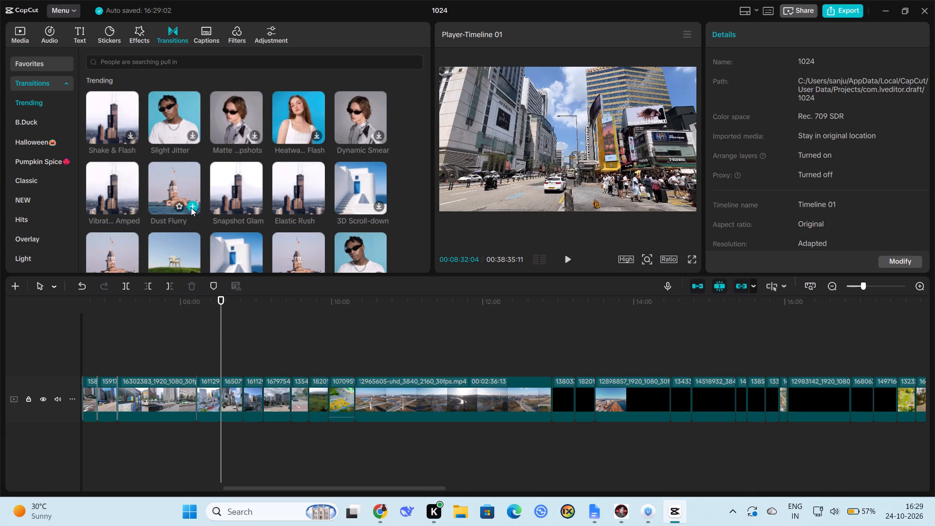
Add Snapshot Glam at the cuts at about 08:49 and 09:27, with Elastic Rush at the cut between them at about 09:05.
{"action": "left_click", "coordinate": [243, 366]}
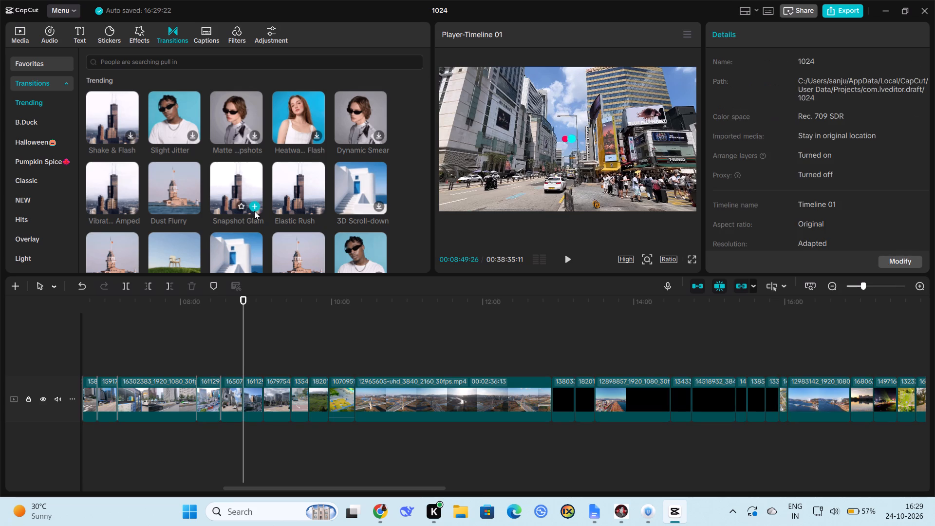
{"action": "left_click", "coordinate": [253, 205]}
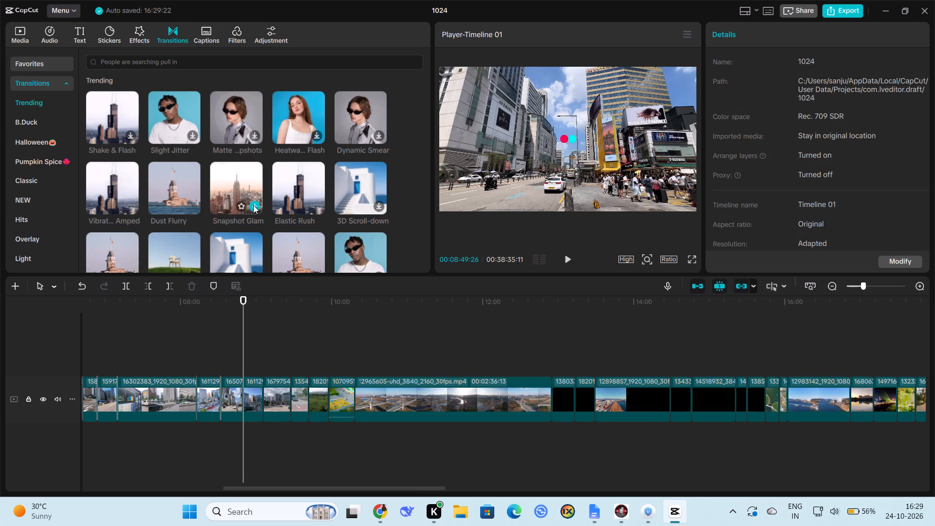
{"action": "left_click", "coordinate": [264, 360]}
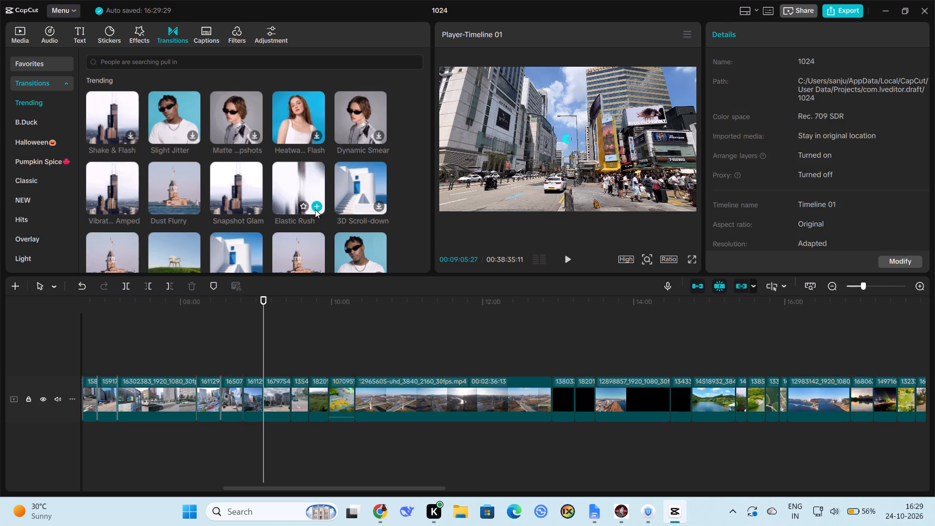
{"action": "left_click", "coordinate": [315, 209]}
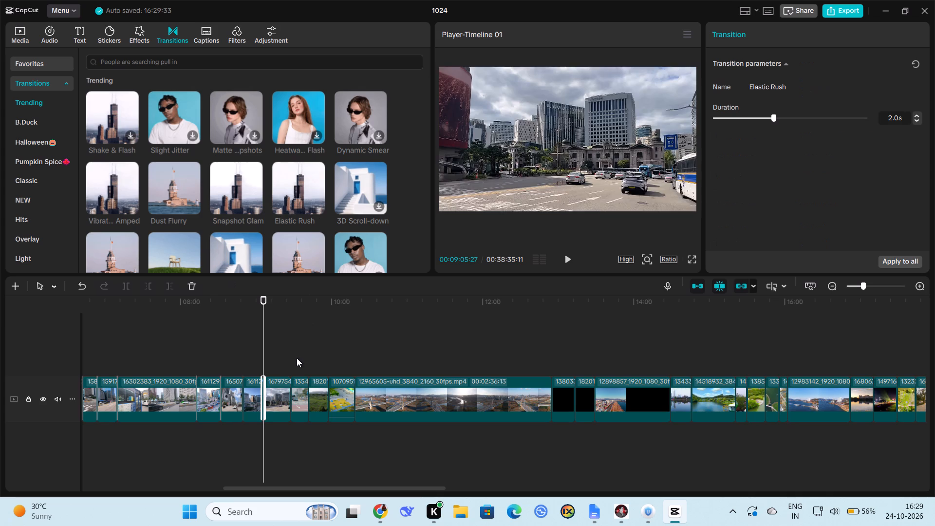
{"action": "left_click", "coordinate": [292, 356]}
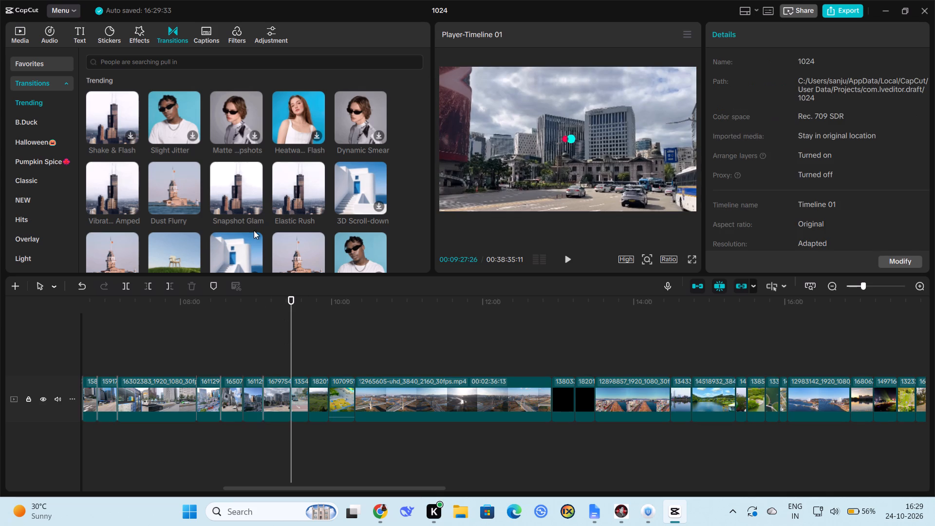
{"action": "left_click", "coordinate": [254, 205]}
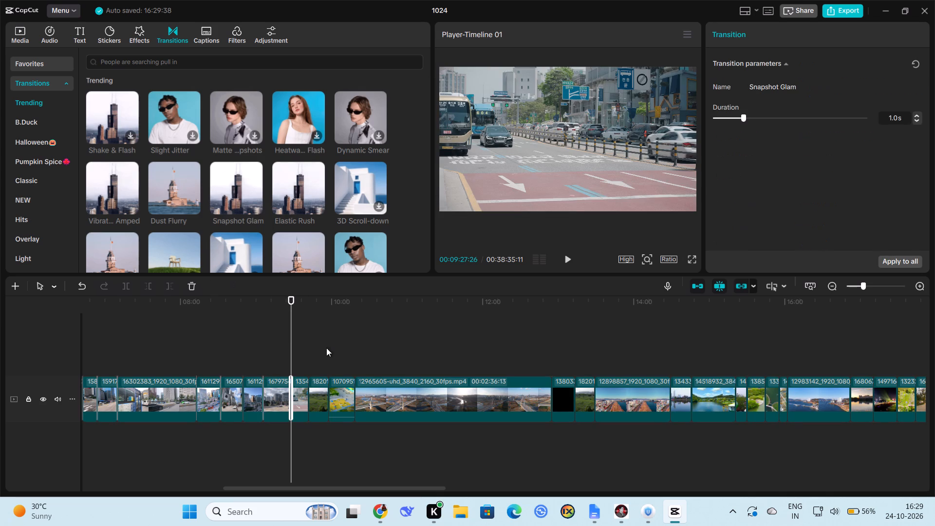
Add the Dust Flurry transition at the cuts at about 09:41, 09:57 and 10:18, ending at the start of clip 12965605.
{"action": "left_click", "coordinate": [309, 360]}
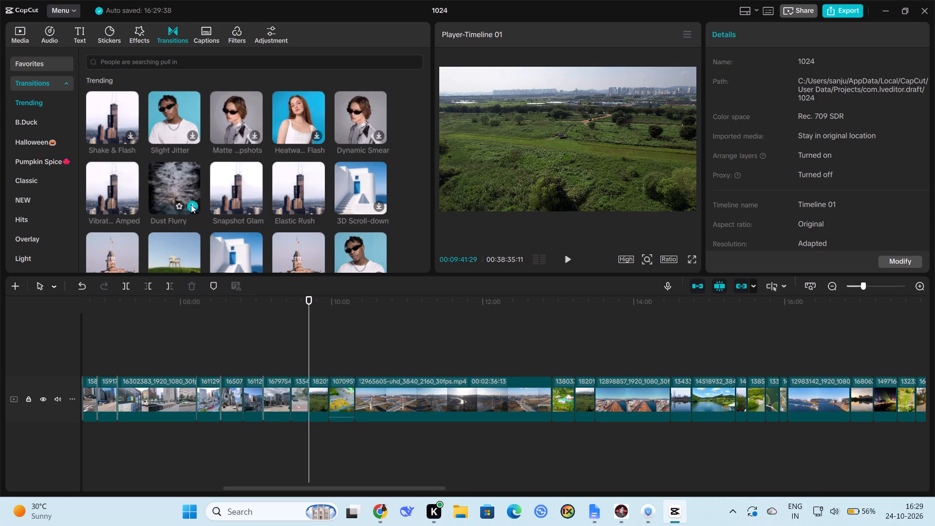
{"action": "left_click", "coordinate": [191, 205]}
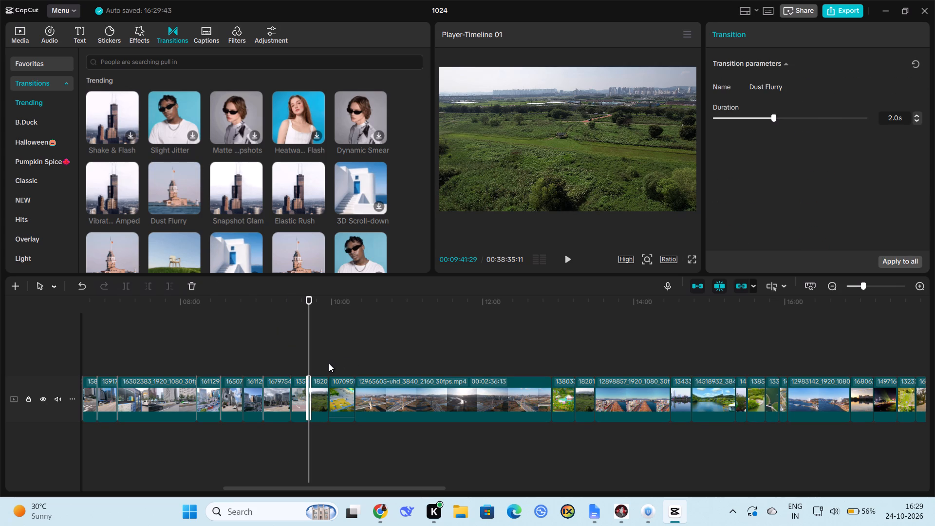
{"action": "left_click", "coordinate": [329, 363]}
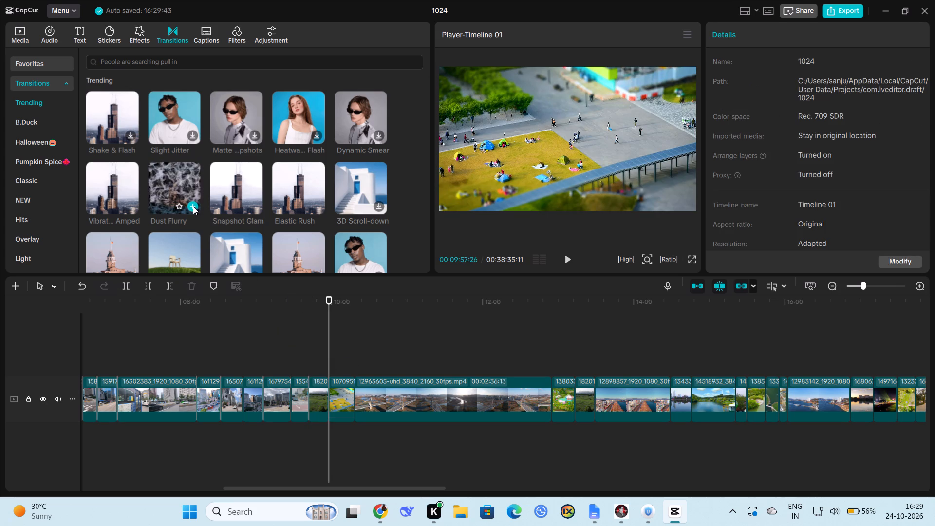
{"action": "left_click", "coordinate": [193, 206]}
{"action": "left_click", "coordinate": [355, 361]}
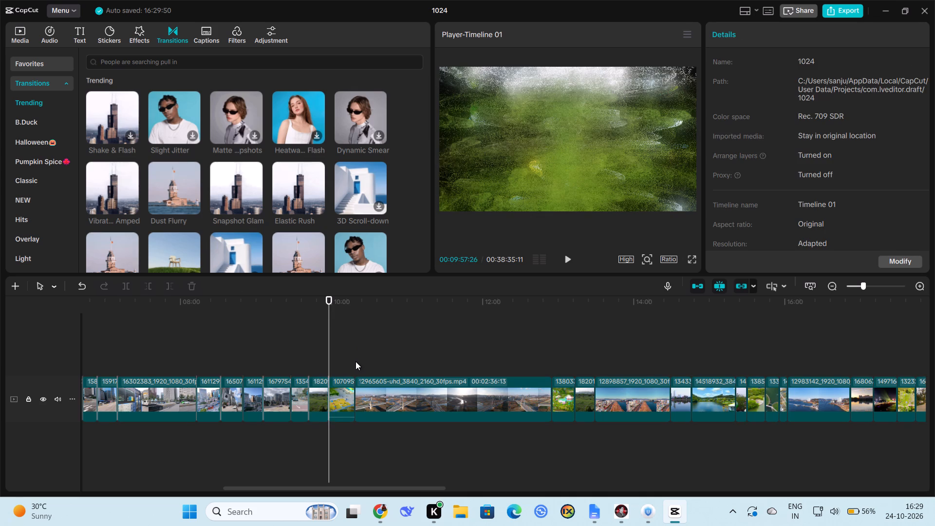
{"action": "left_click", "coordinate": [196, 204]}
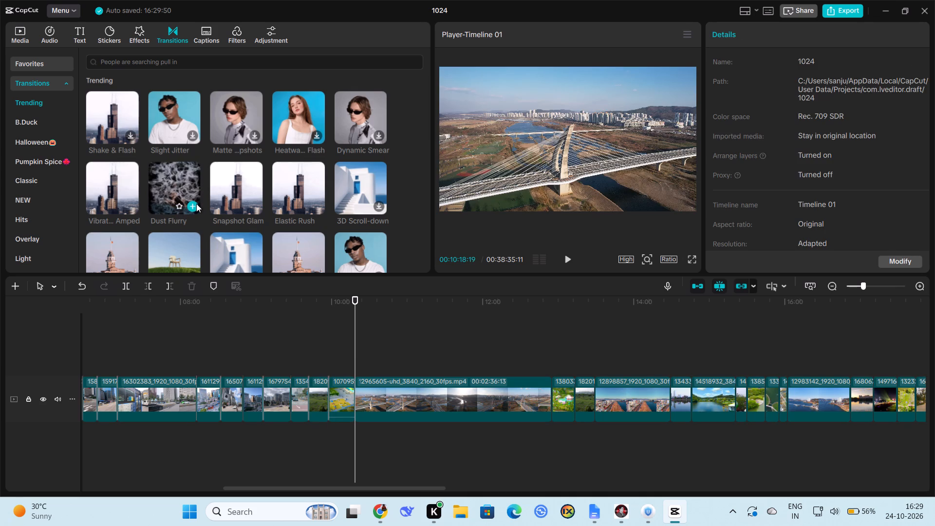
{"action": "left_click", "coordinate": [193, 206]}
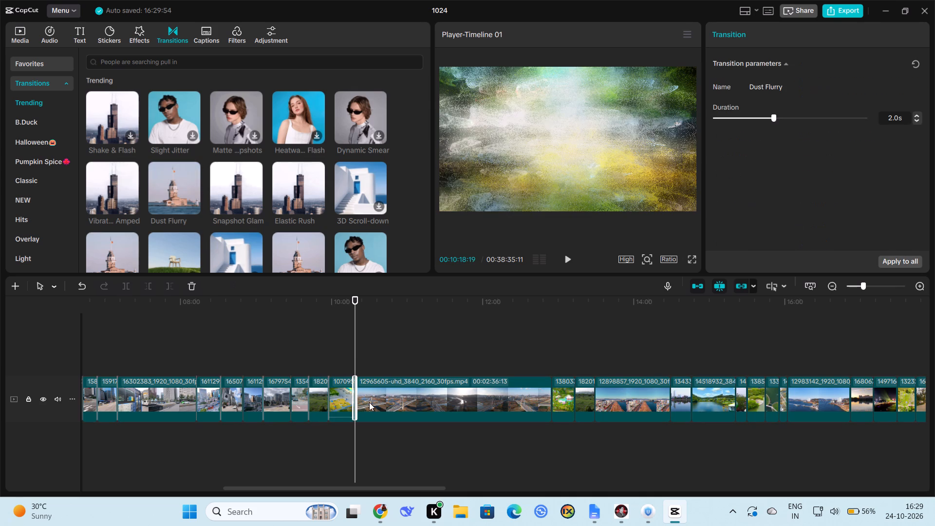
Add the Snapshot Glam transition at the end of clip 12965605, at about 12:55.
{"action": "left_click", "coordinate": [550, 364]}
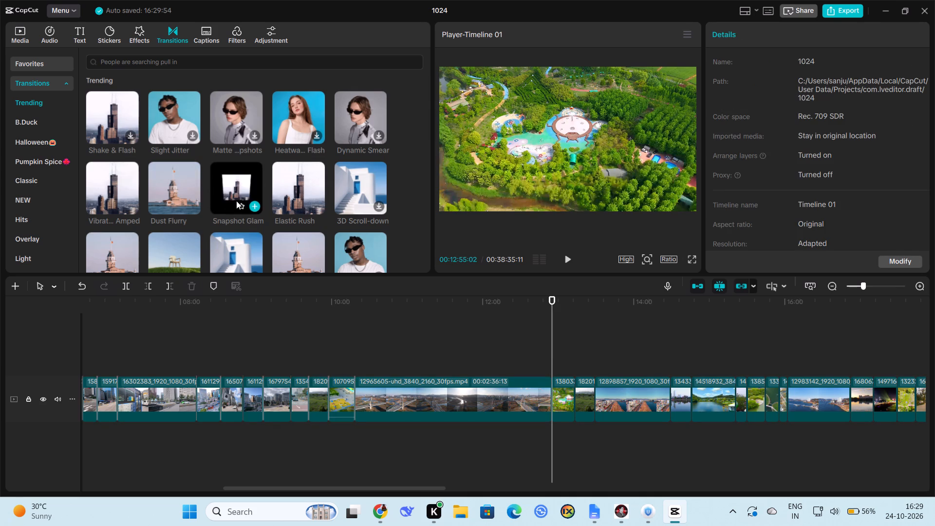
{"action": "left_click", "coordinate": [252, 205]}
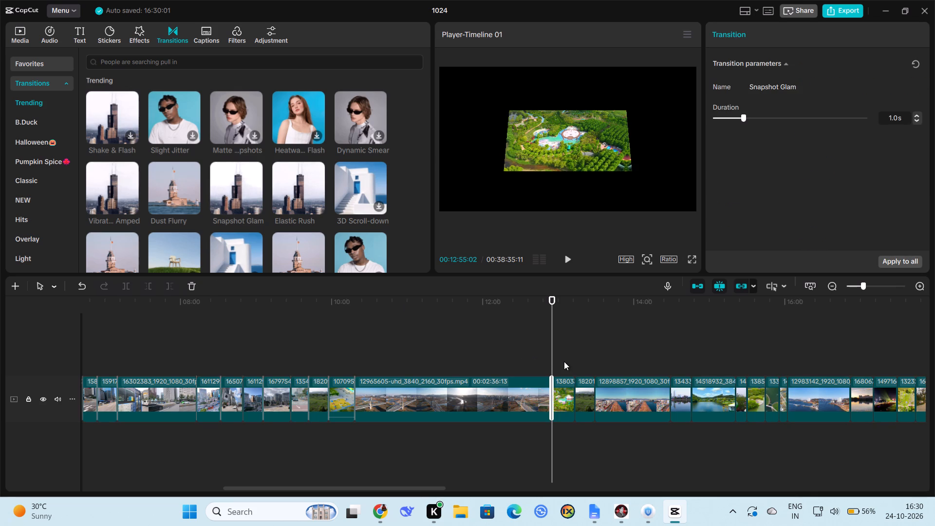
Add the Elastic Rush transition at the cuts at about 13:13 and 13:29 and at the end of clip 12898857.
{"action": "left_click", "coordinate": [575, 366]}
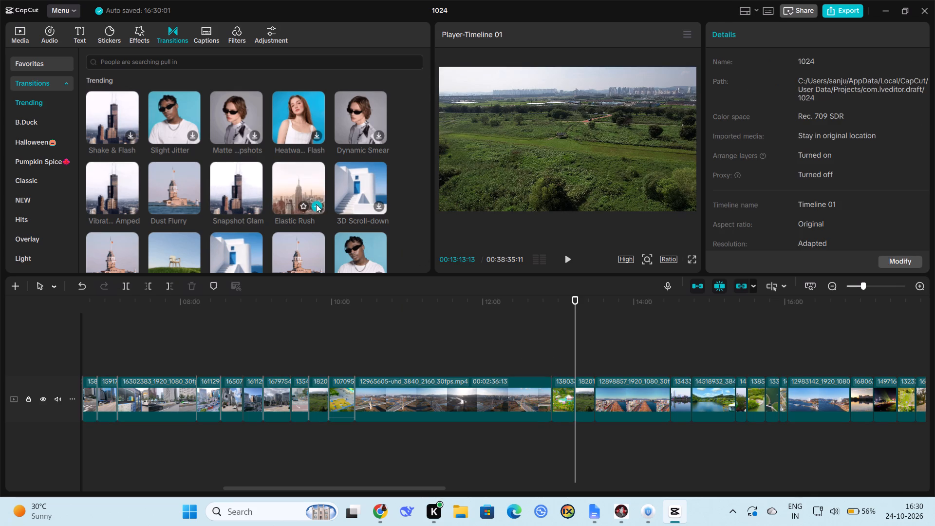
{"action": "left_click", "coordinate": [316, 204]}
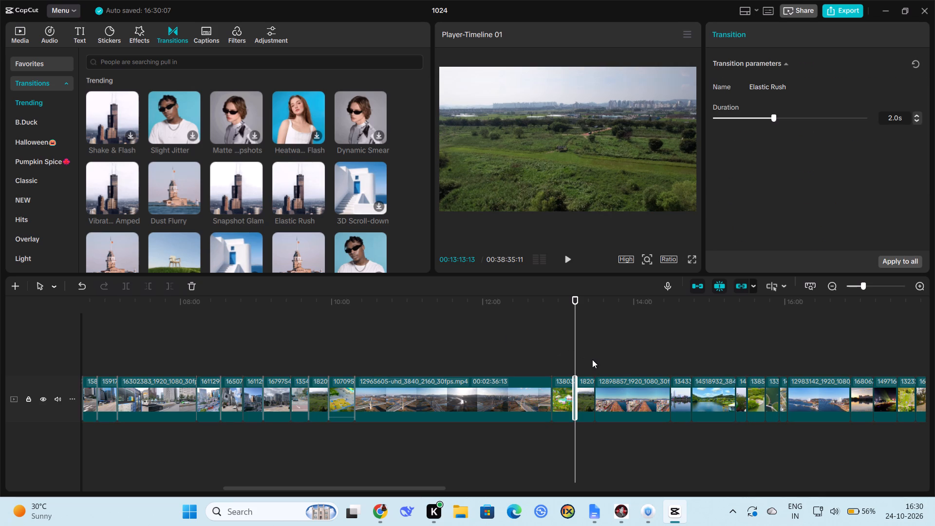
{"action": "left_click", "coordinate": [594, 360]}
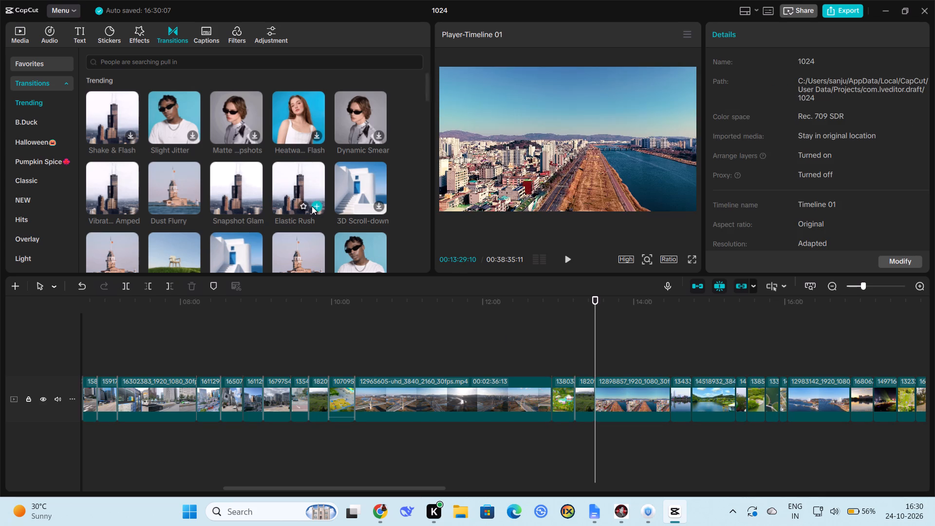
{"action": "left_click", "coordinate": [313, 206]}
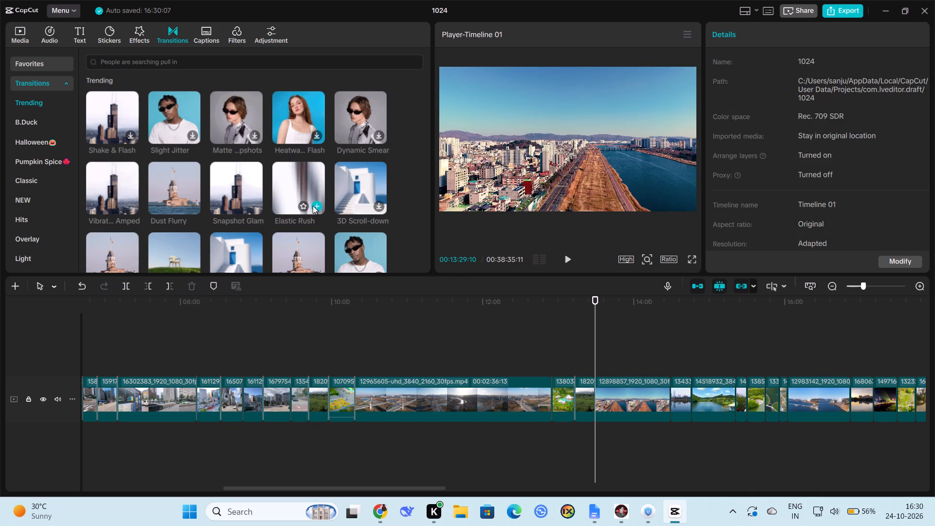
{"action": "left_click", "coordinate": [667, 357]}
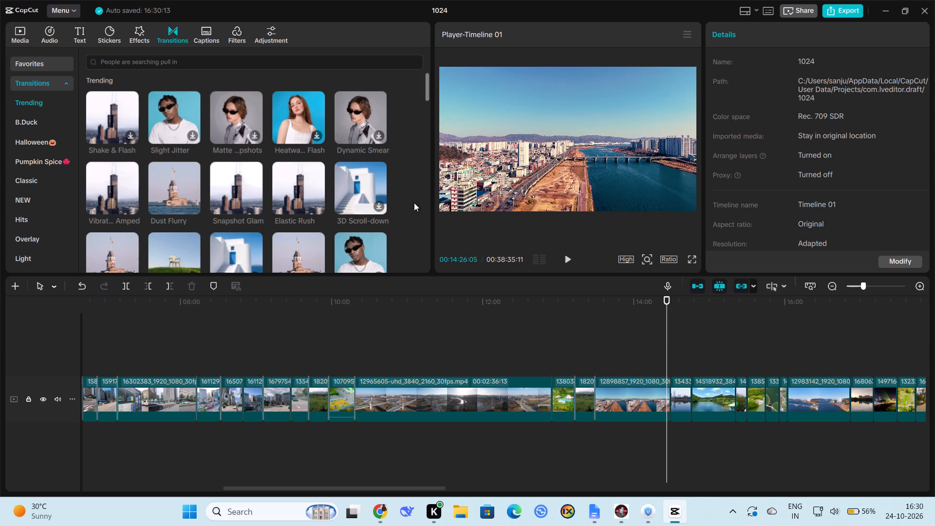
{"action": "left_click", "coordinate": [316, 207]}
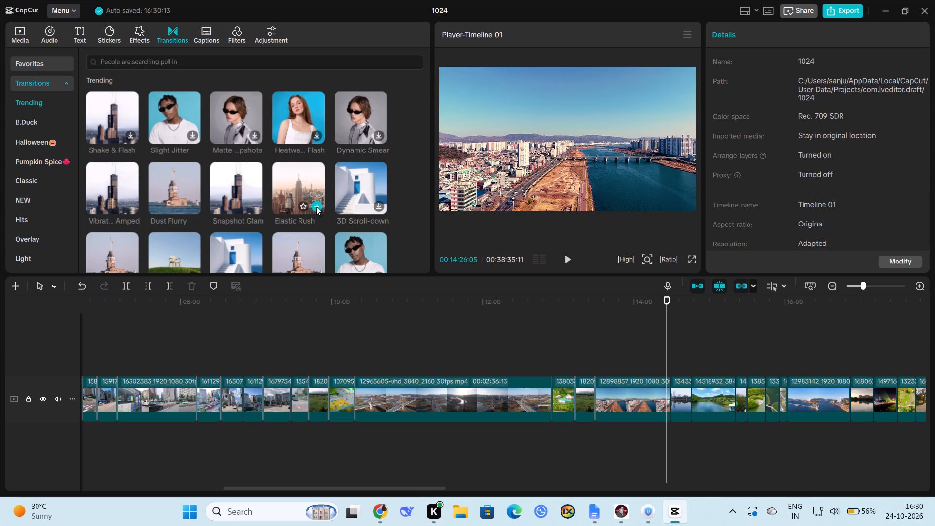
Add the Elastic Rush transition at the cuts at about 14:46, 15:21, 15:30 and 15:41, from the start of clip 14518932 onward.
{"action": "left_click", "coordinate": [692, 362]}
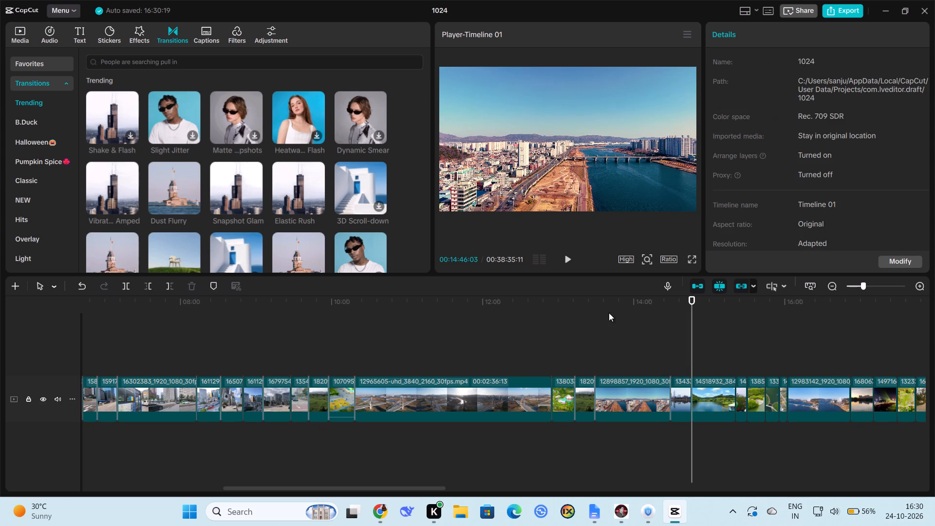
{"action": "left_click", "coordinate": [315, 202]}
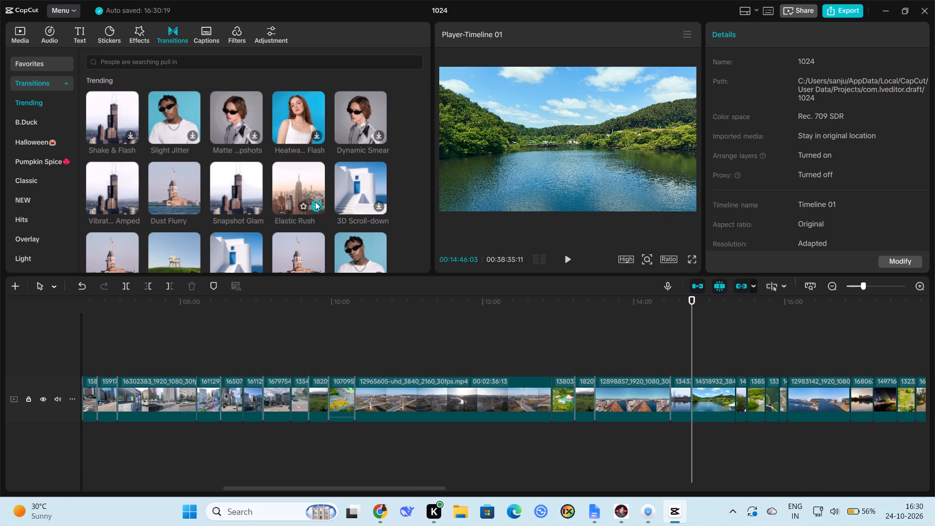
{"action": "left_click", "coordinate": [733, 364]}
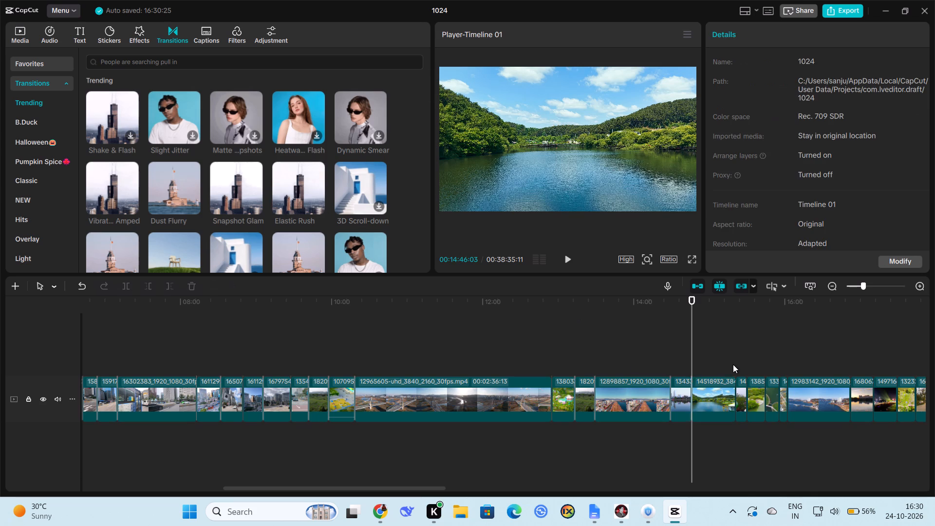
{"action": "left_click", "coordinate": [317, 204]}
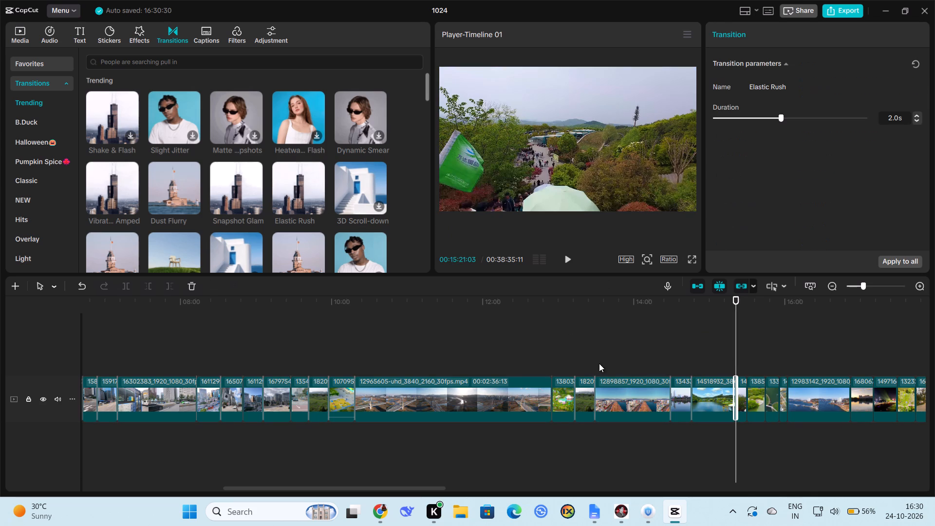
{"action": "left_click", "coordinate": [745, 367]}
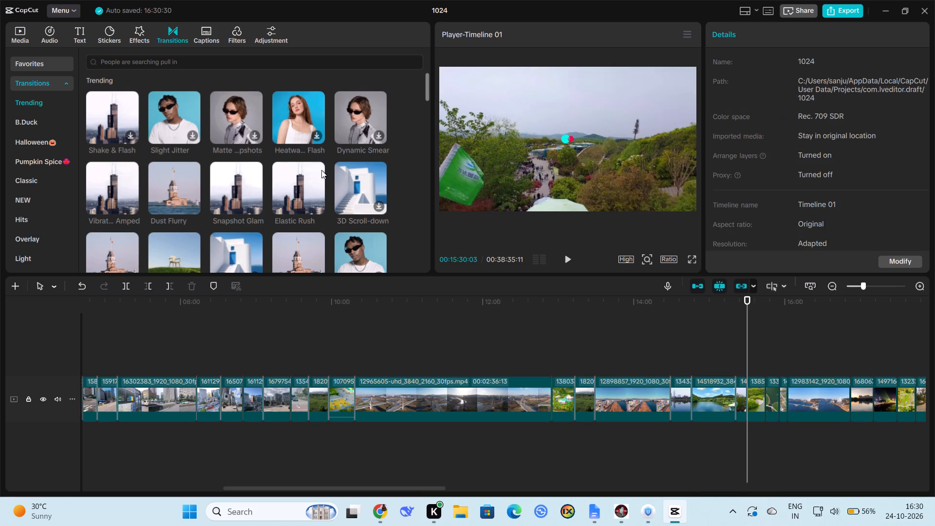
{"action": "left_click", "coordinate": [317, 205]}
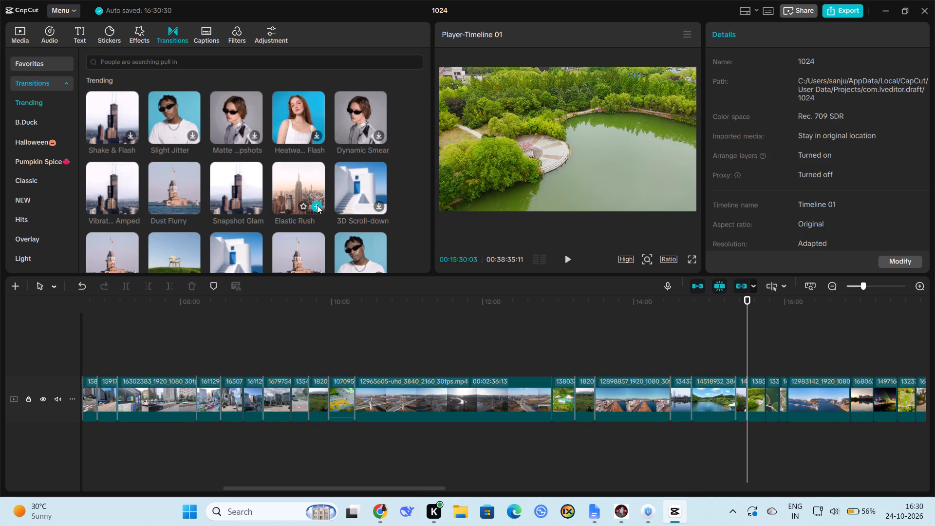
{"action": "left_click", "coordinate": [762, 362]}
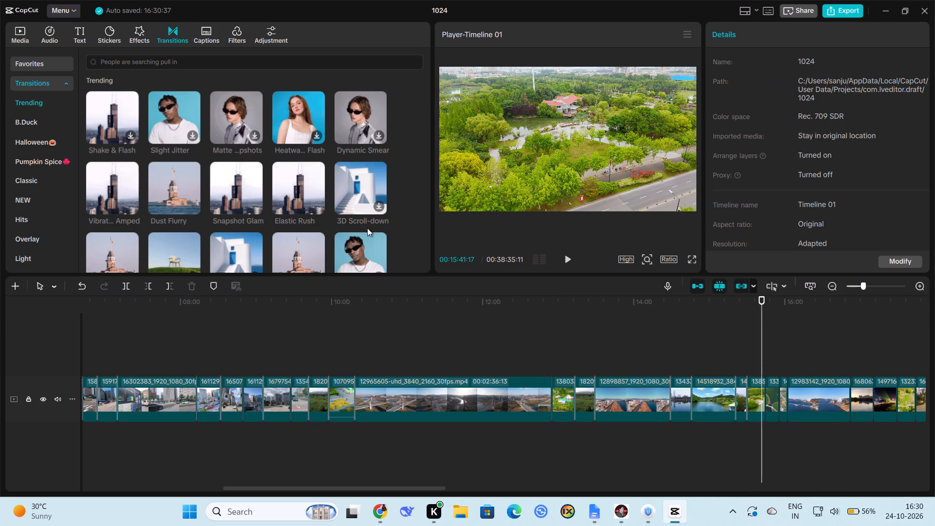
{"action": "left_click", "coordinate": [317, 202]}
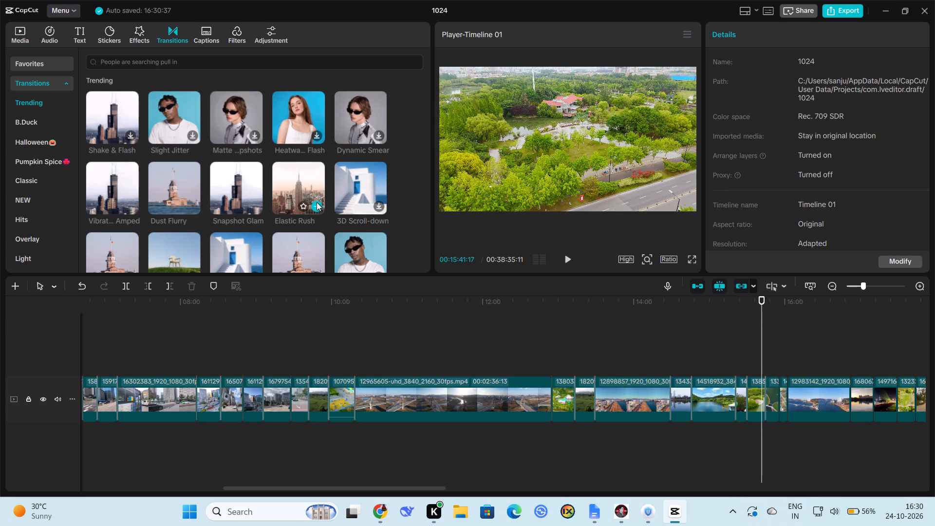
Add the Elastic Rush transition at the cuts at about 15:55 and 16:02 and at the end of clip 12983142, about 16:52.
{"action": "left_click", "coordinate": [777, 359]}
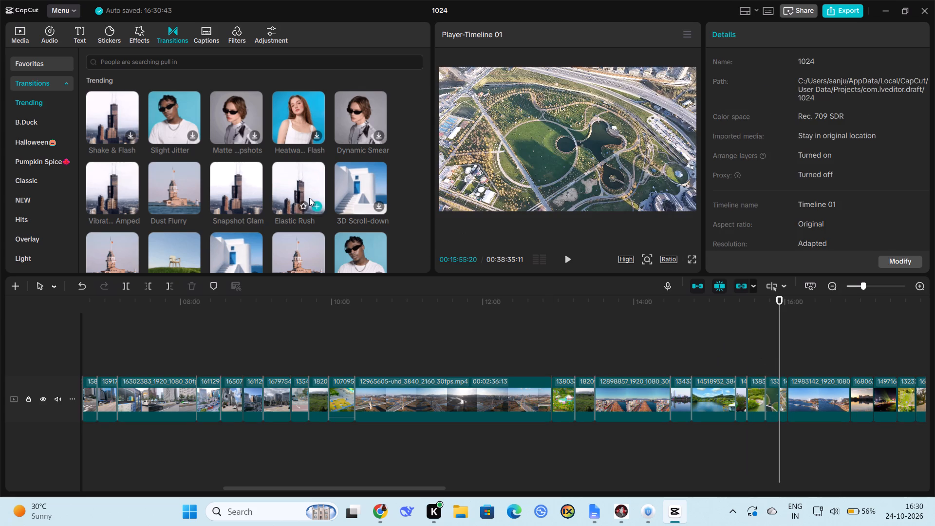
{"action": "left_click", "coordinate": [316, 207]}
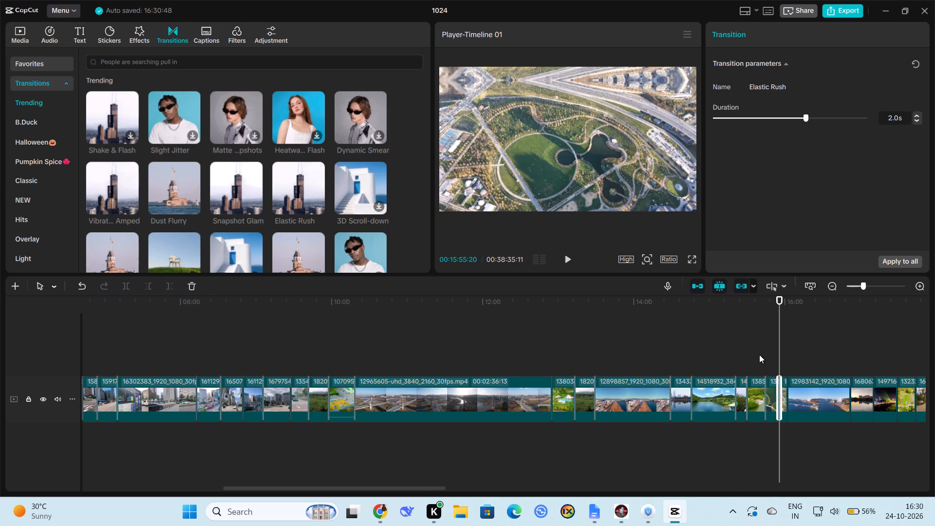
{"action": "left_click", "coordinate": [790, 366]}
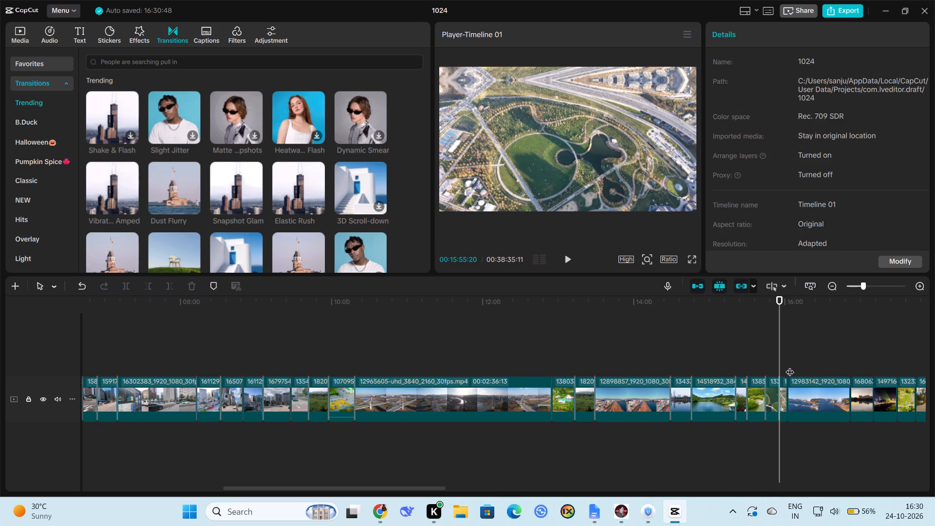
{"action": "left_click", "coordinate": [316, 203]}
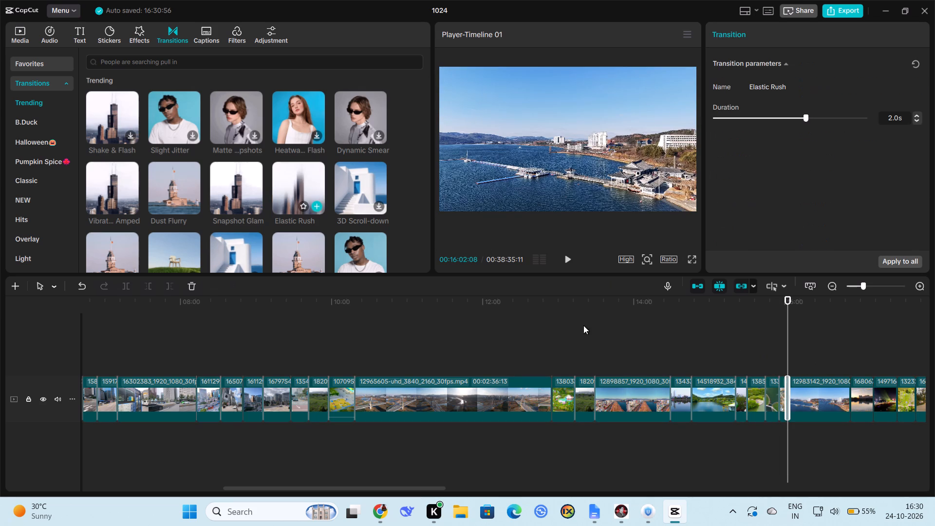
{"action": "left_click", "coordinate": [849, 367]}
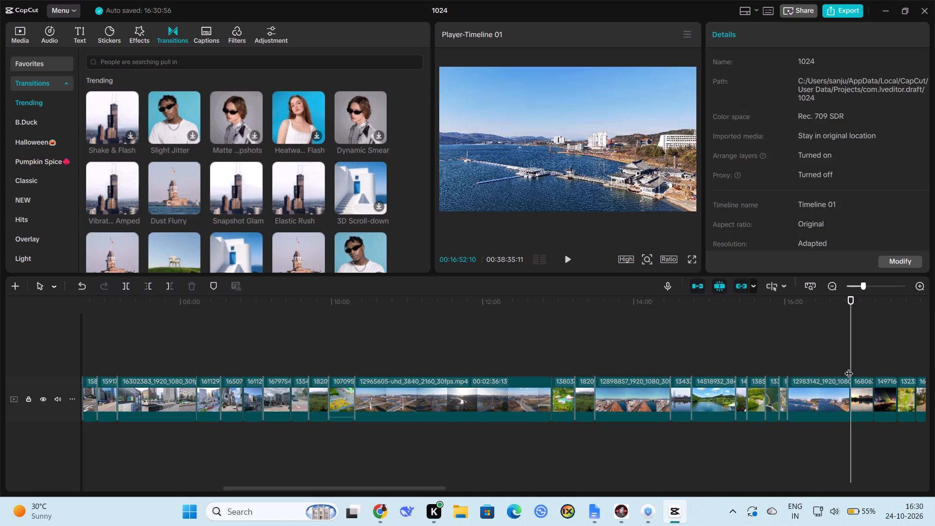
{"action": "left_click", "coordinate": [316, 203]}
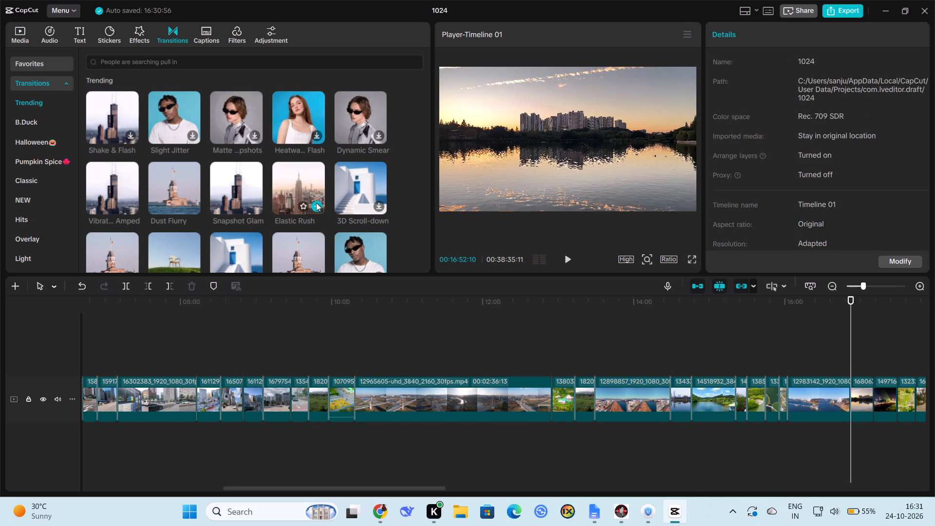
Add the Elastic Rush transition at the cuts at about 17:10, 17:26 and 17:44.
{"action": "left_click", "coordinate": [876, 370]}
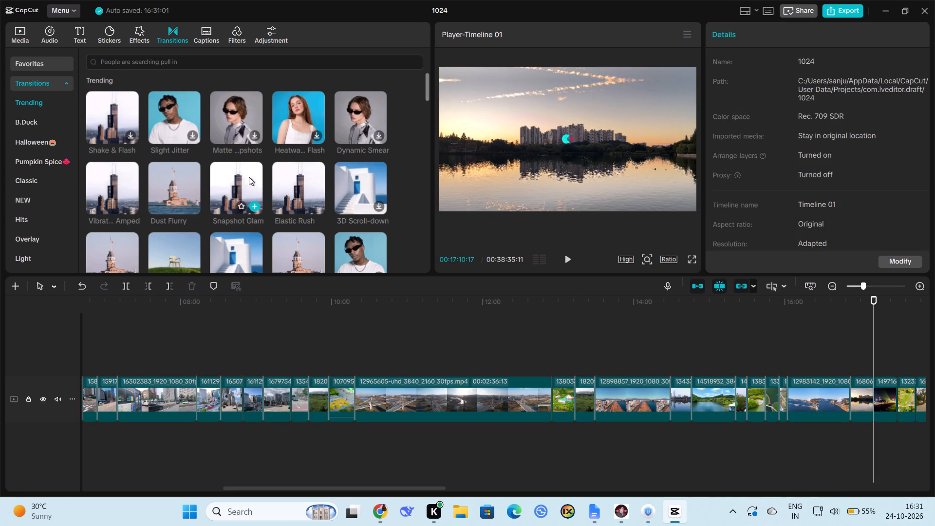
{"action": "left_click", "coordinate": [318, 205]}
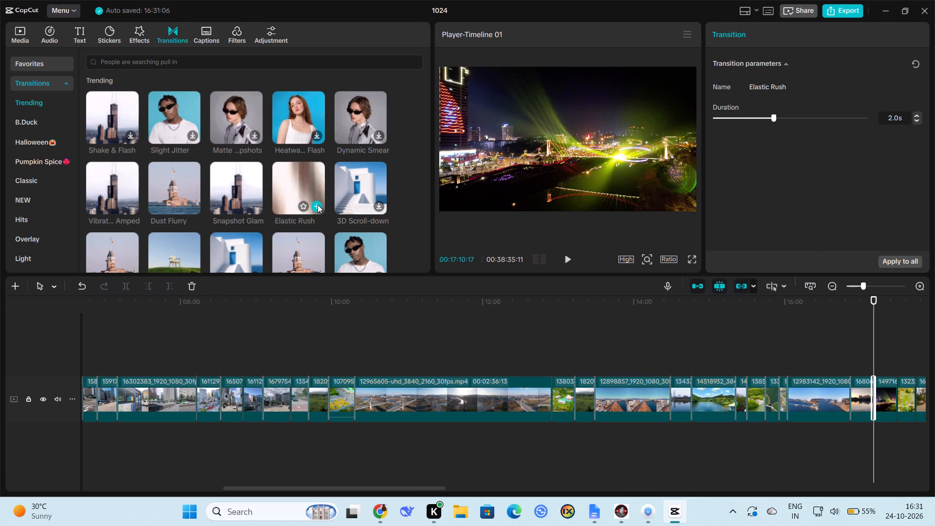
{"action": "left_click", "coordinate": [894, 367]}
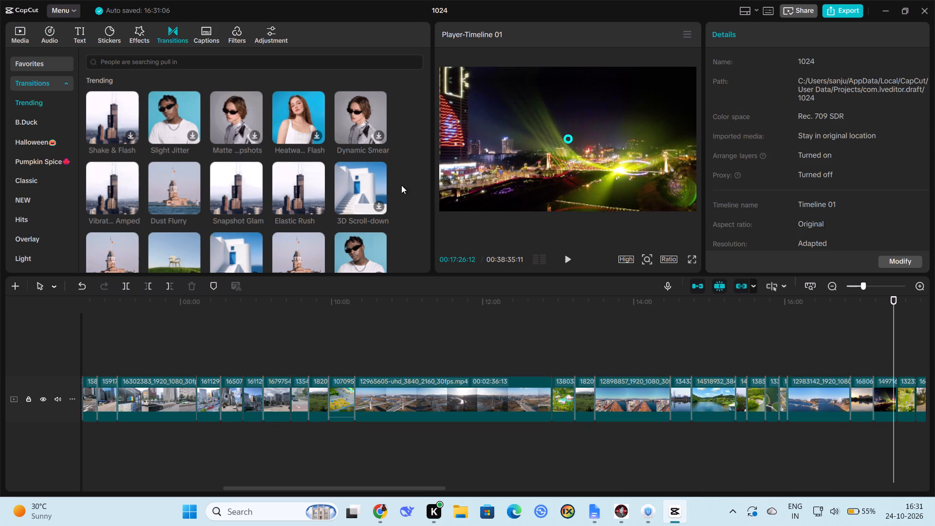
{"action": "left_click", "coordinate": [315, 208]}
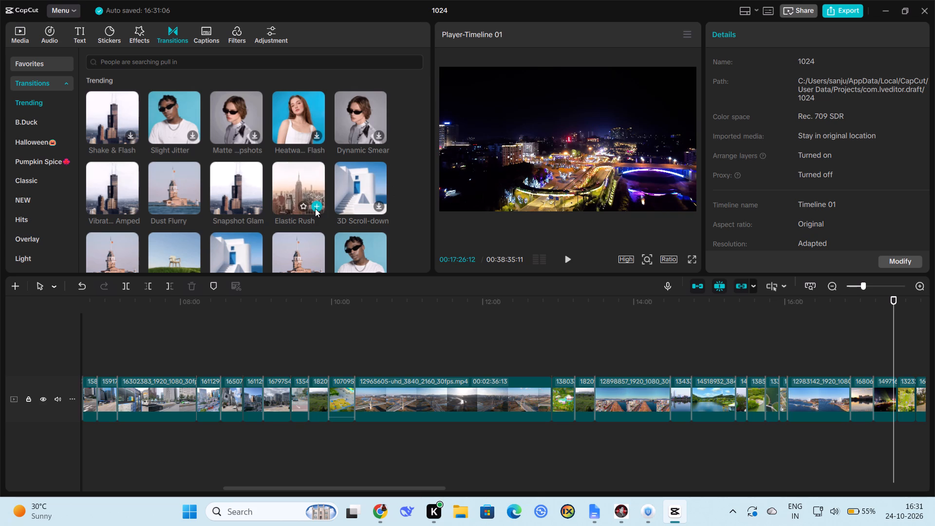
{"action": "left_click", "coordinate": [914, 368]}
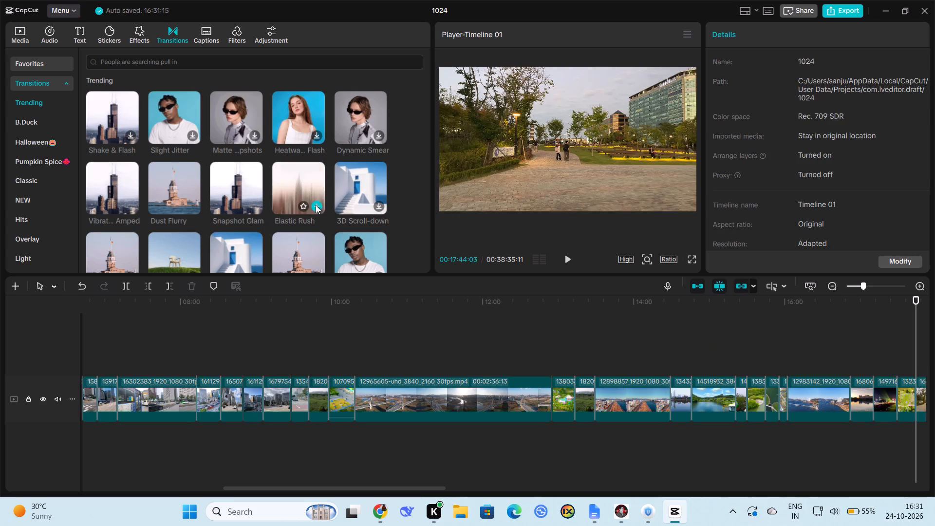
{"action": "left_click", "coordinate": [316, 205]}
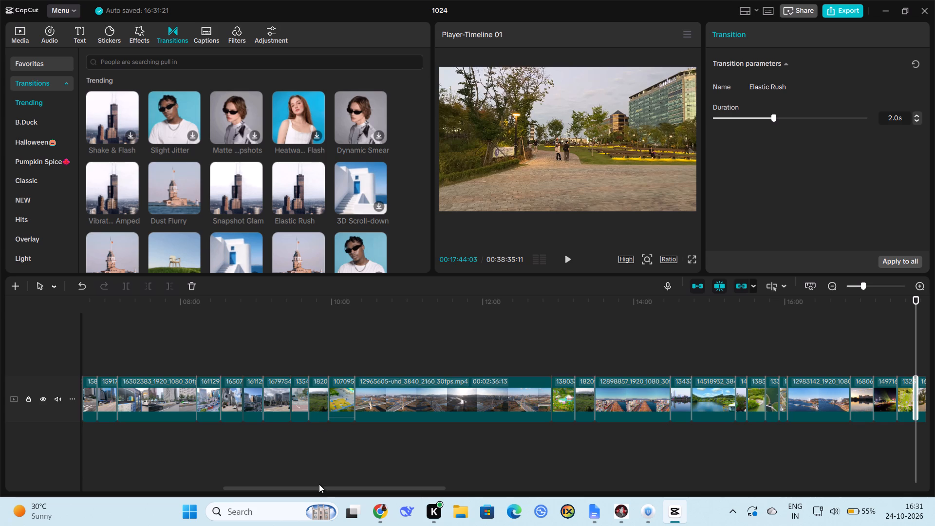
Add the Dust Flurry transition at the cut at about 17:56.
{"action": "left_click_drag", "start_coordinate": [321, 486], "coordinate": [368, 488]}
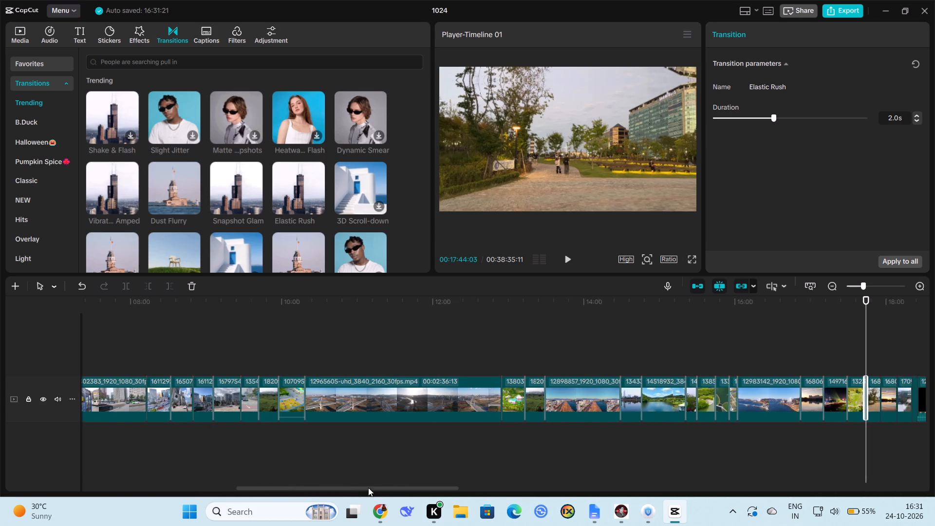
{"action": "left_click_drag", "start_coordinate": [368, 488], "coordinate": [490, 493]}
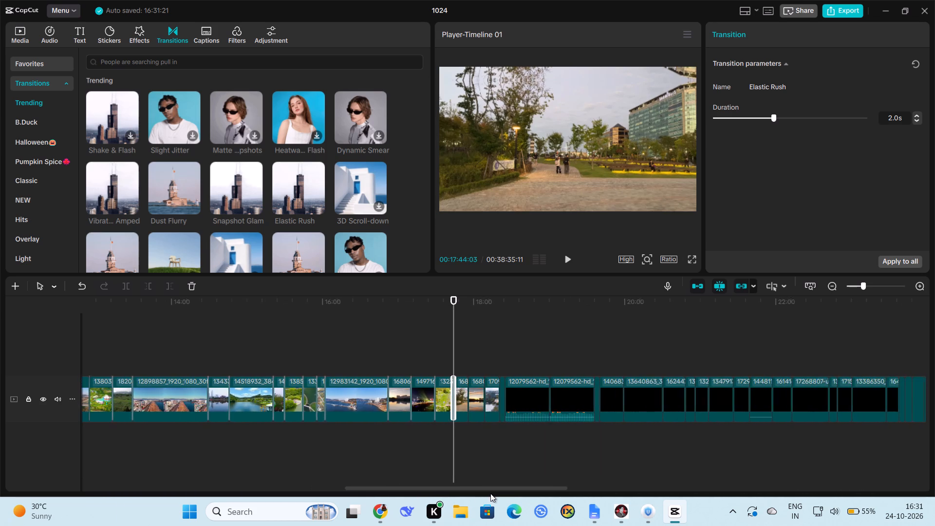
{"action": "left_click_drag", "start_coordinate": [490, 493], "coordinate": [549, 493]}
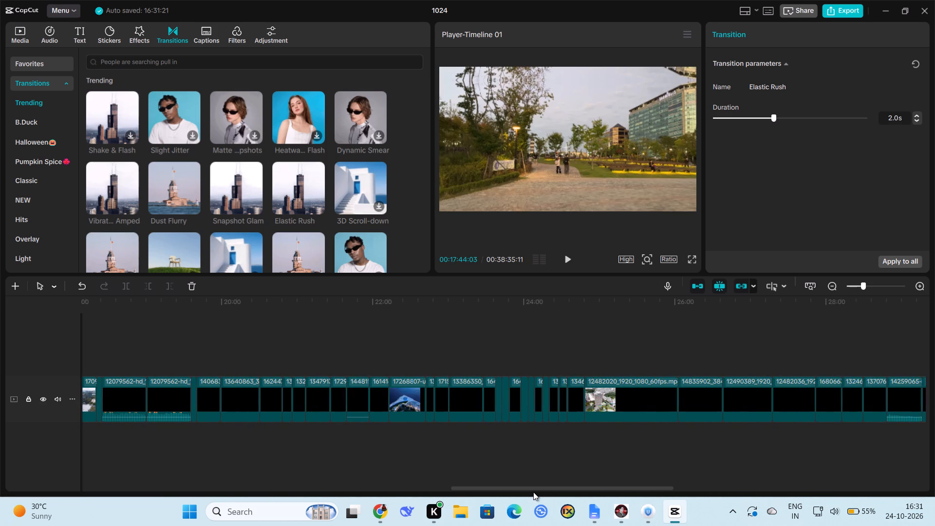
{"action": "left_click_drag", "start_coordinate": [528, 487], "coordinate": [515, 488]}
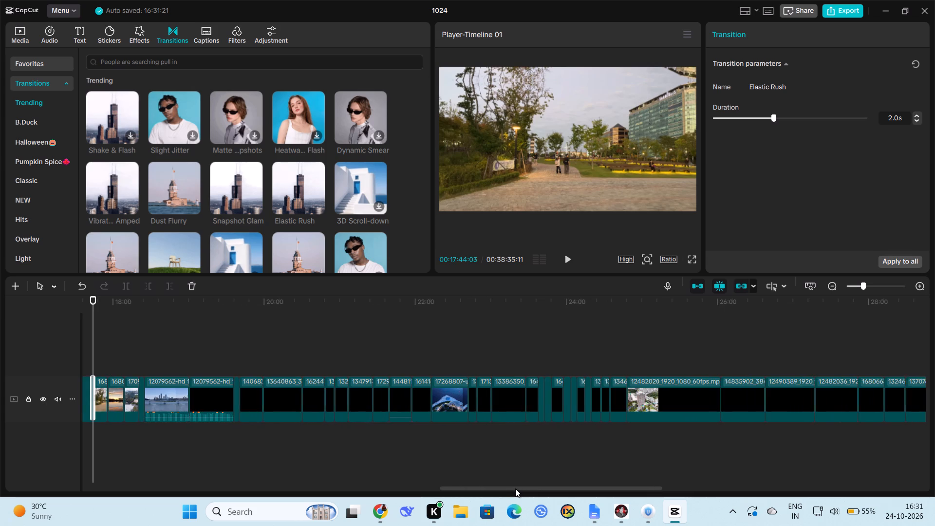
{"action": "left_click_drag", "start_coordinate": [515, 488], "coordinate": [513, 489]}
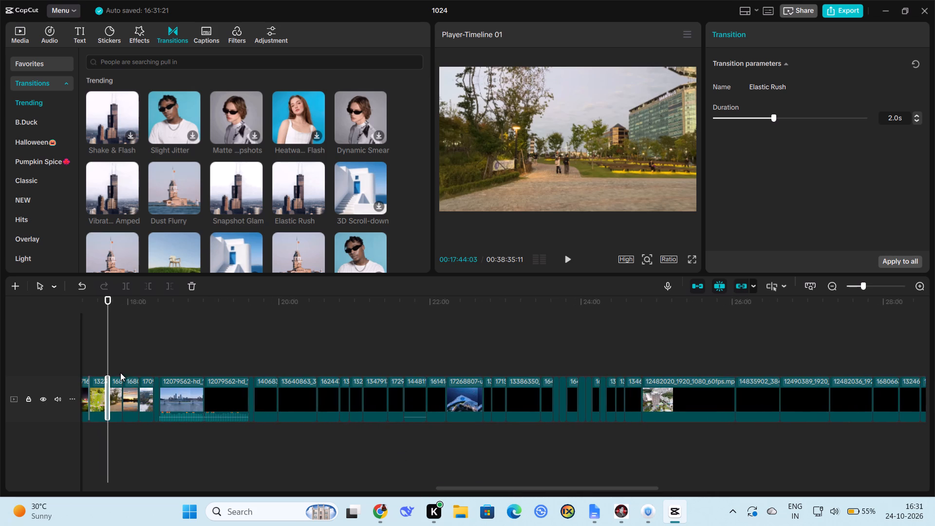
{"action": "left_click", "coordinate": [120, 367]}
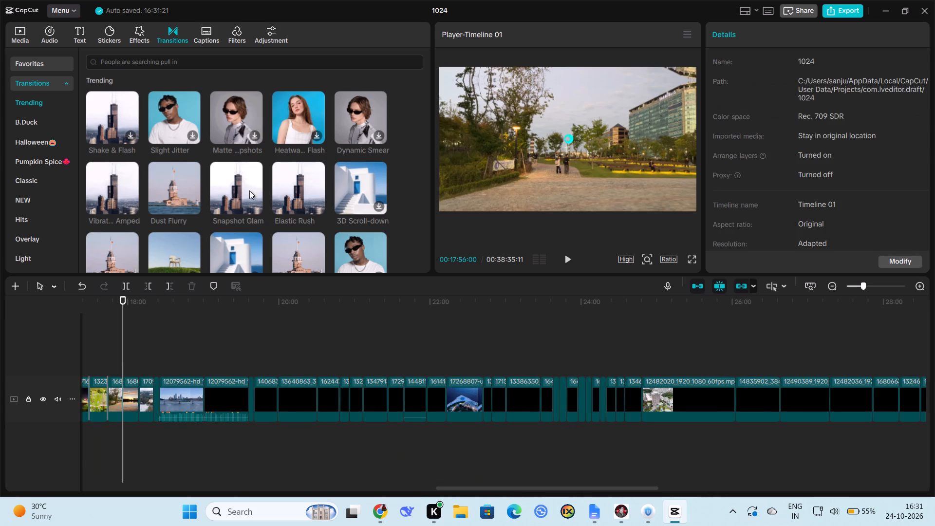
{"action": "left_click", "coordinate": [191, 205]}
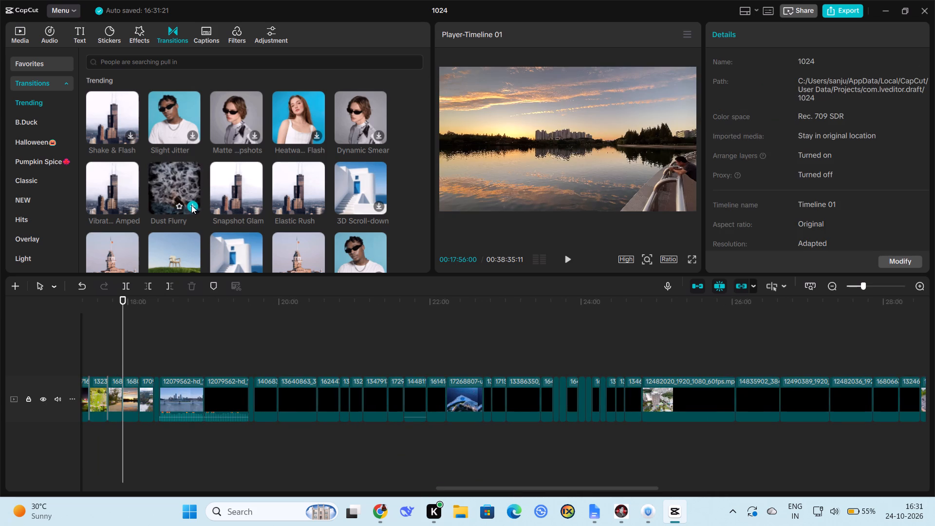
Add the Elastic Rush transition at the cut at about 18:08.
{"action": "left_click", "coordinate": [139, 361]}
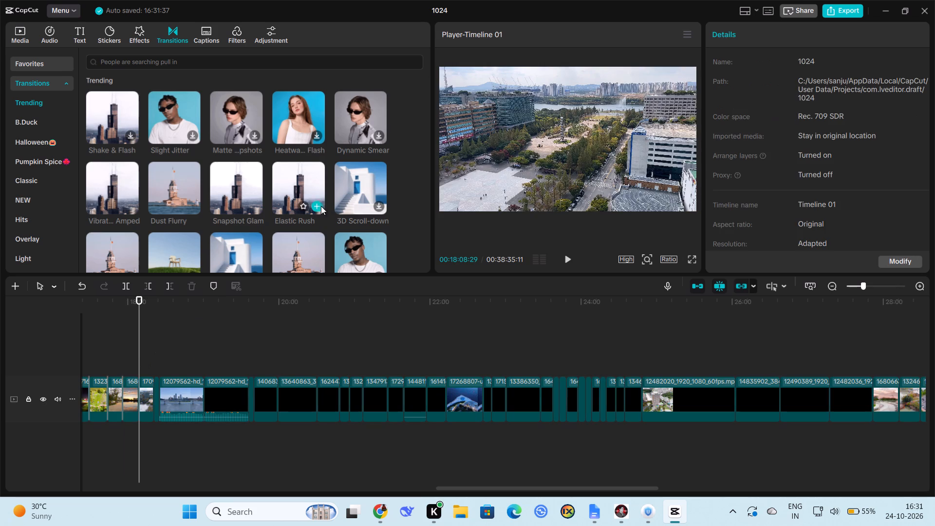
{"action": "left_click", "coordinate": [316, 206]}
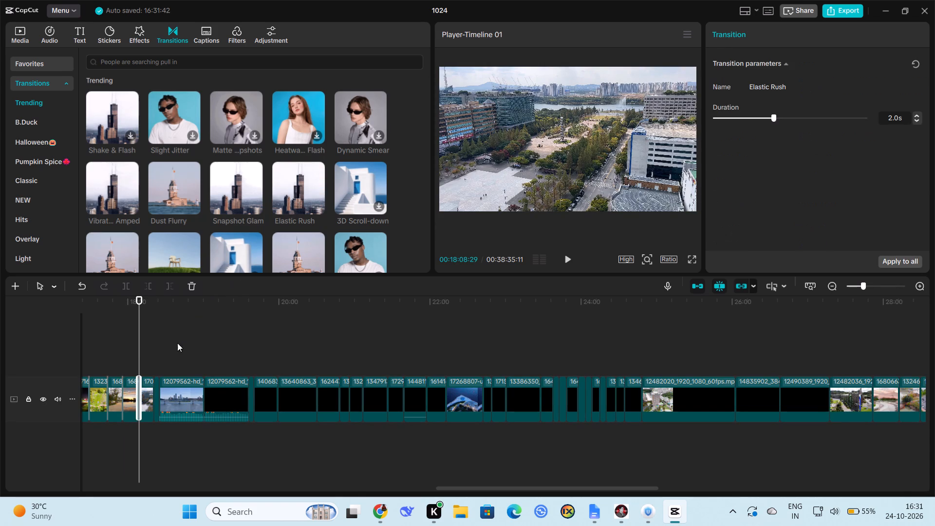
Add the Dust Flurry transition at about 18:25, 19:00 and 19:40, covering the starts of both 12079562 clips and the clip after them.
{"action": "left_click", "coordinate": [159, 360]}
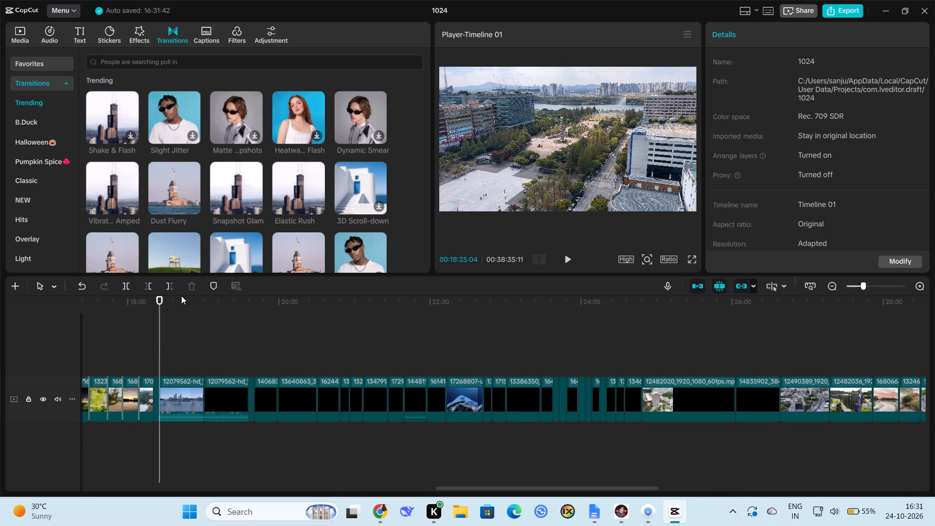
{"action": "left_click", "coordinate": [195, 207]}
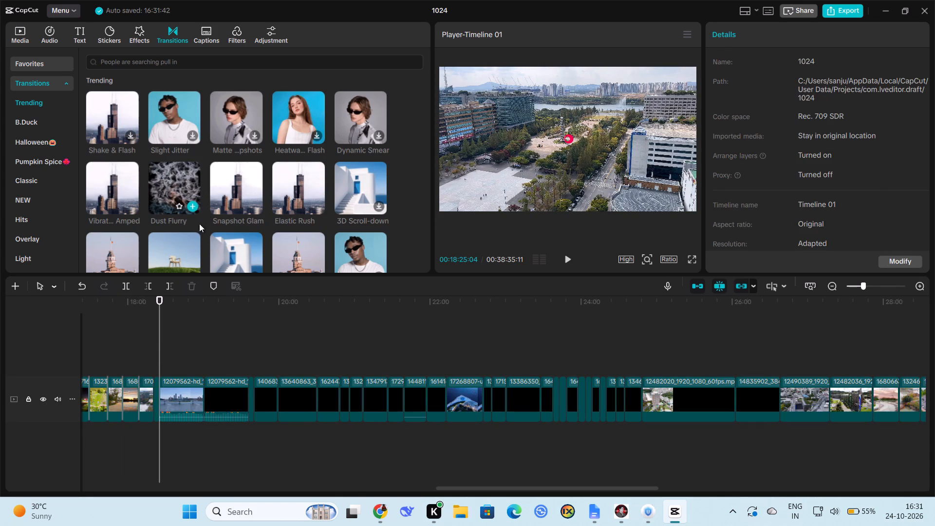
{"action": "left_click", "coordinate": [206, 367]}
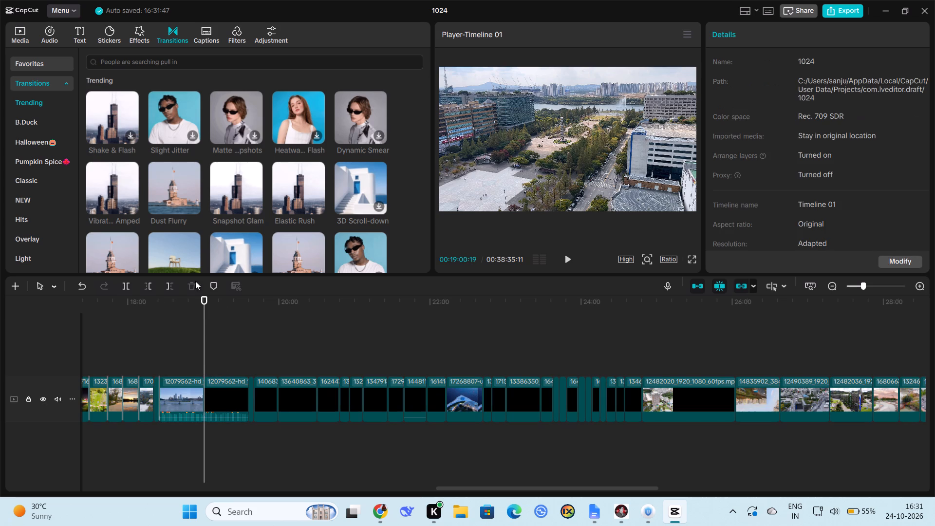
{"action": "left_click", "coordinate": [193, 204]}
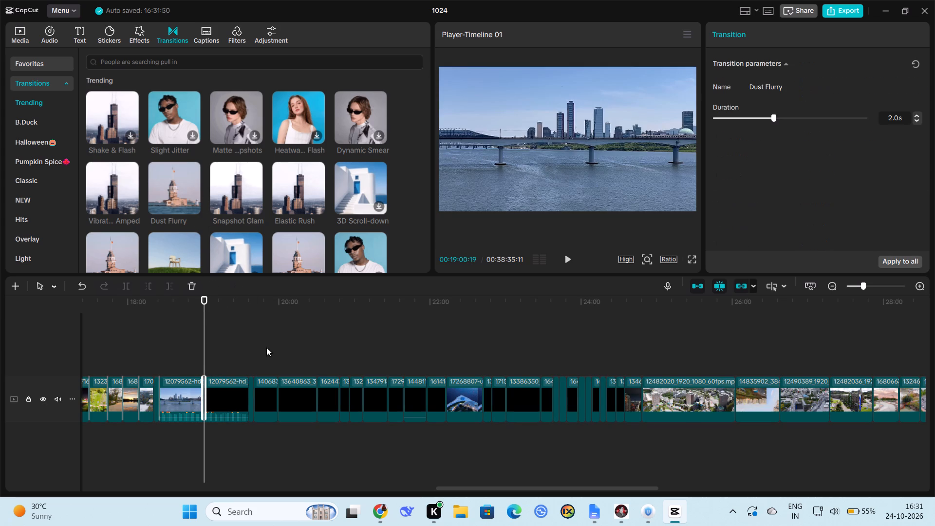
{"action": "left_click", "coordinate": [255, 361]}
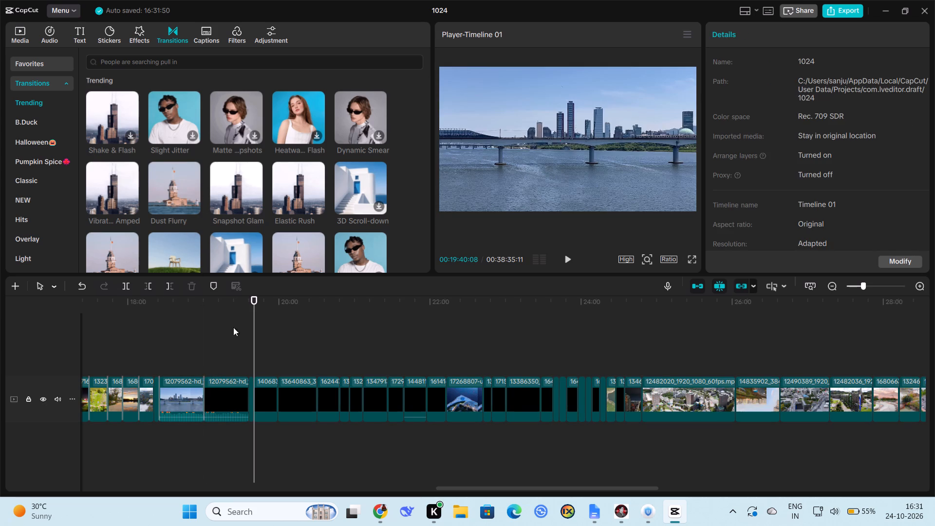
{"action": "left_click", "coordinate": [191, 205]}
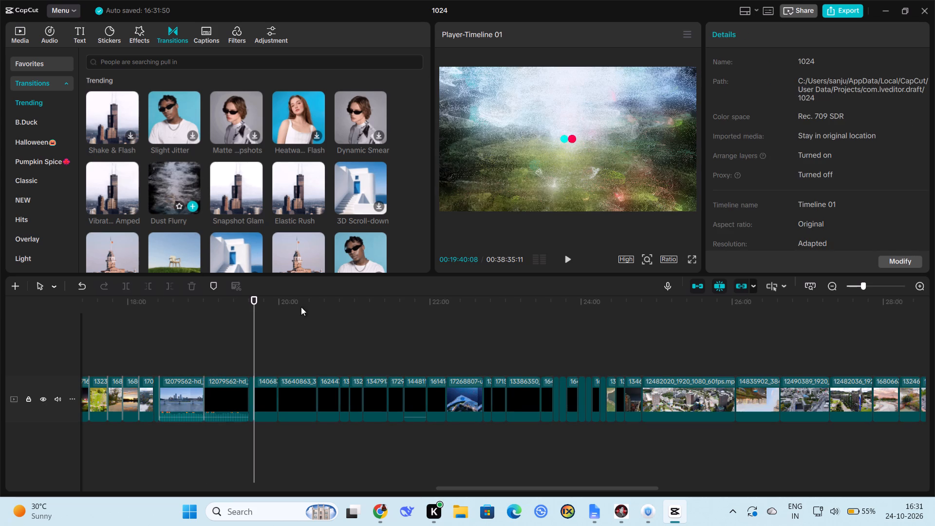
Add the Dust Flurry transition at the cuts at about 19:59, 20:30, 20:48 and 20:56, from the start of clip 13640863 onward.
{"action": "left_click", "coordinate": [280, 363]}
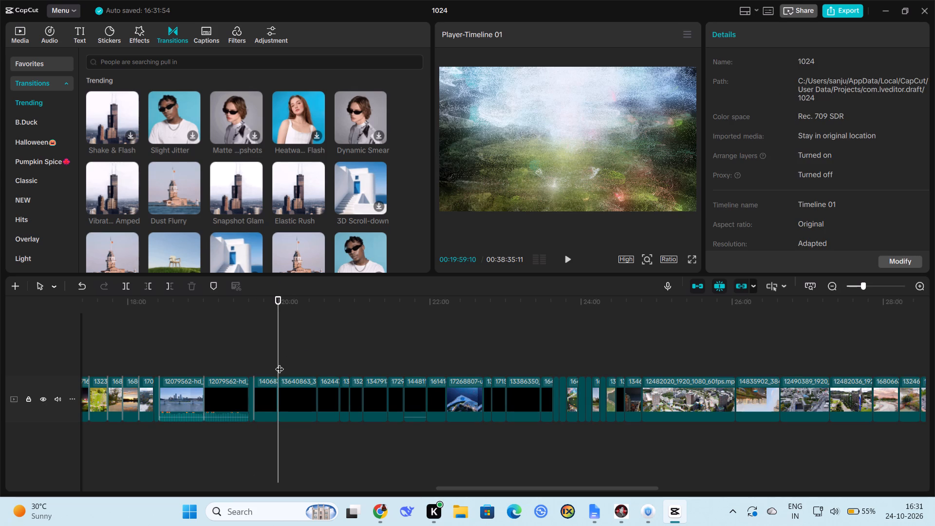
{"action": "left_click", "coordinate": [192, 205]}
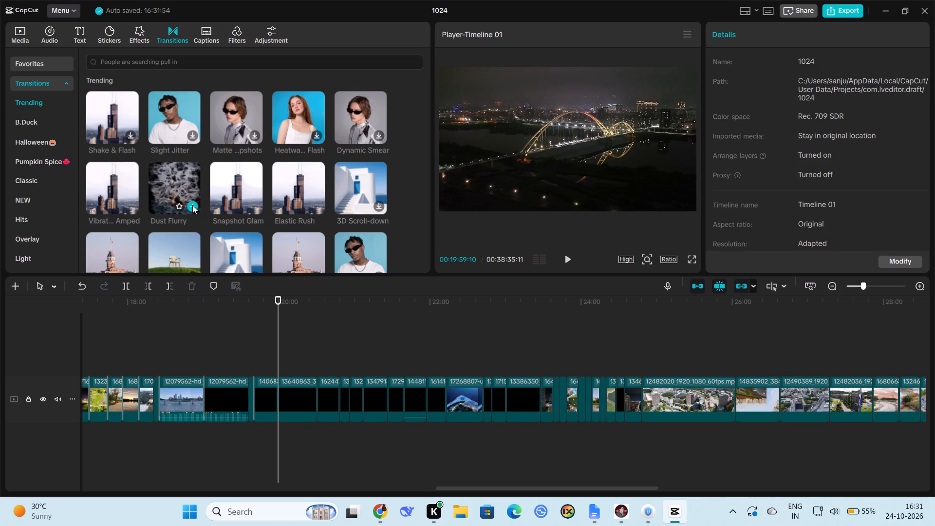
{"action": "left_click", "coordinate": [317, 362]}
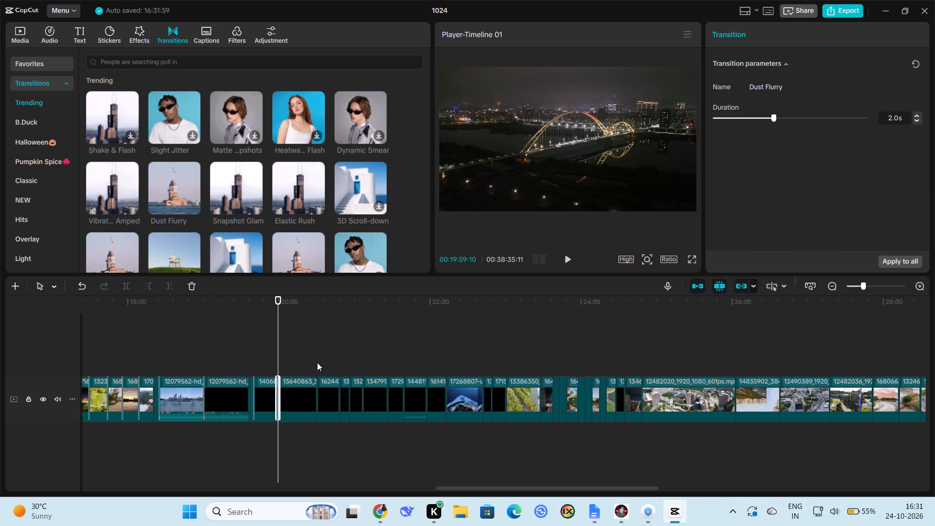
{"action": "left_click", "coordinate": [194, 203]}
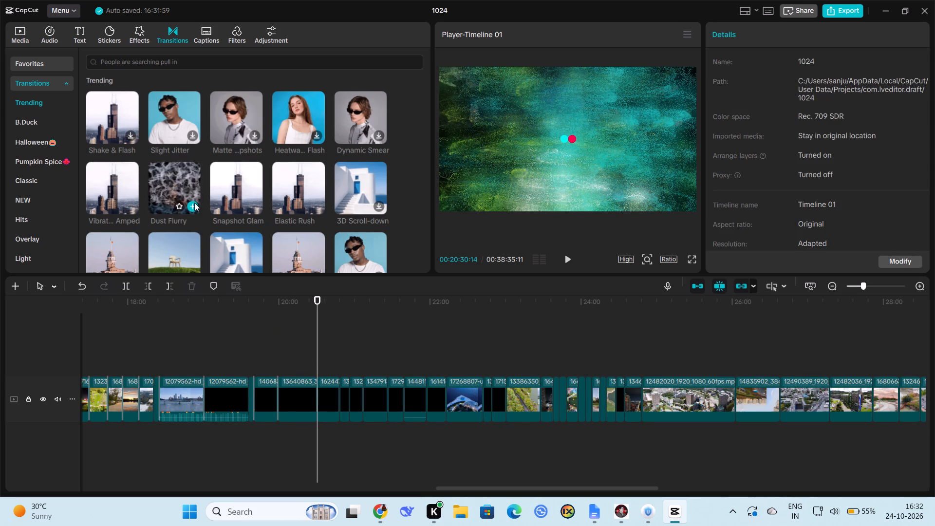
{"action": "left_click", "coordinate": [341, 354]}
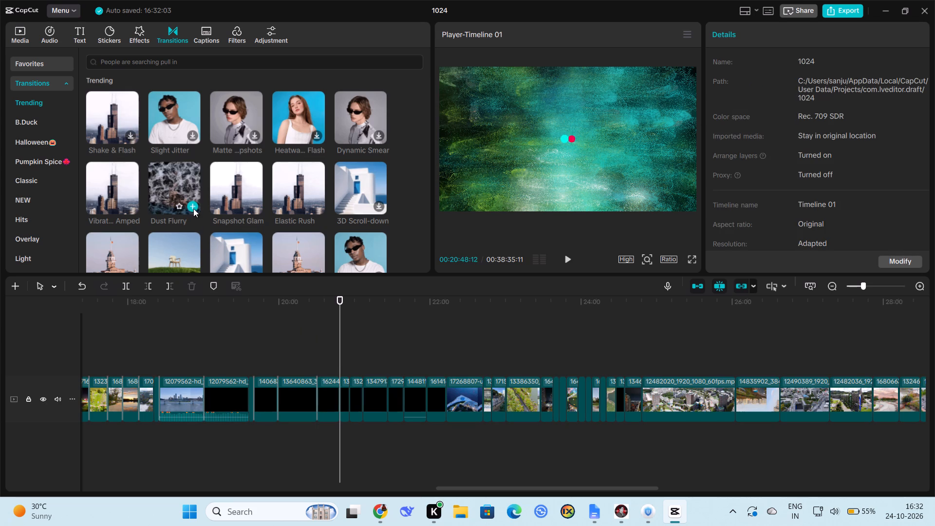
{"action": "left_click", "coordinate": [193, 205]}
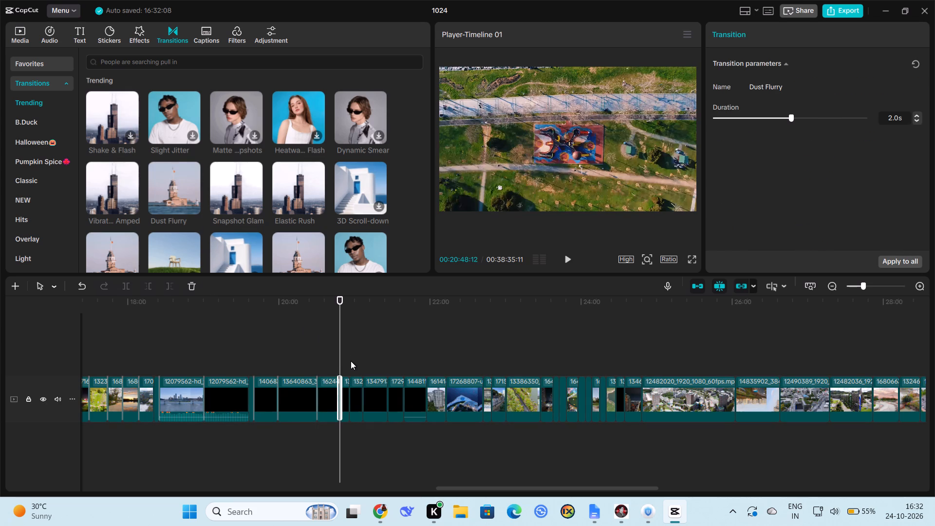
{"action": "left_click", "coordinate": [351, 361]}
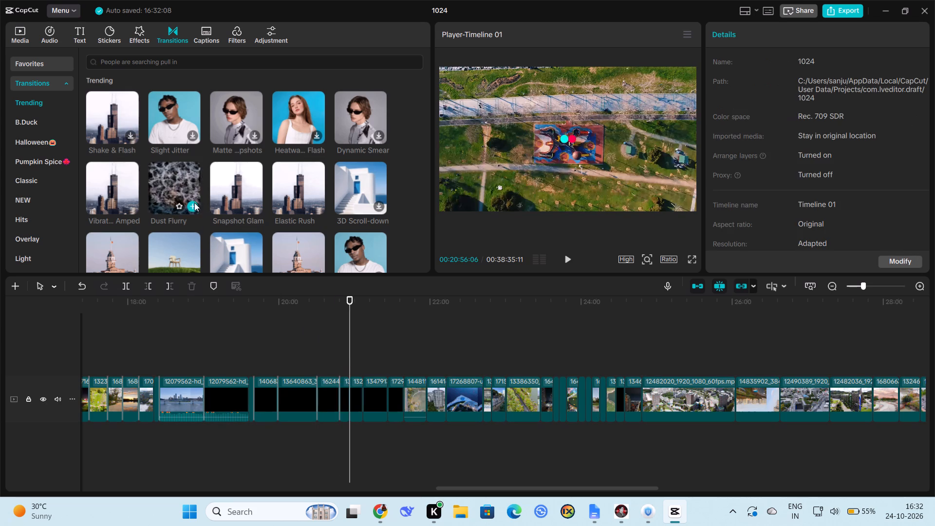
{"action": "left_click", "coordinate": [195, 204]}
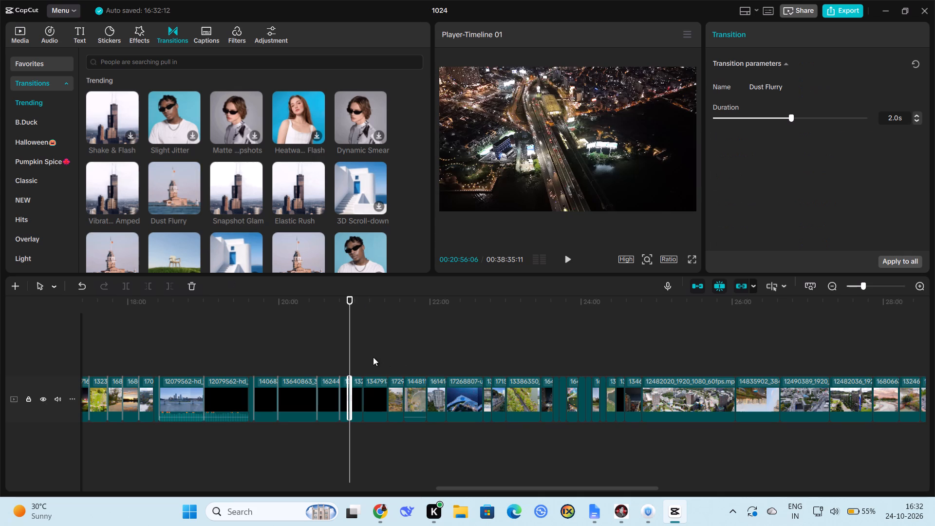
Add the Dust Flurry transition at the cuts at about 21:06, 21:26 and 21:39.
{"action": "left_click", "coordinate": [362, 366]}
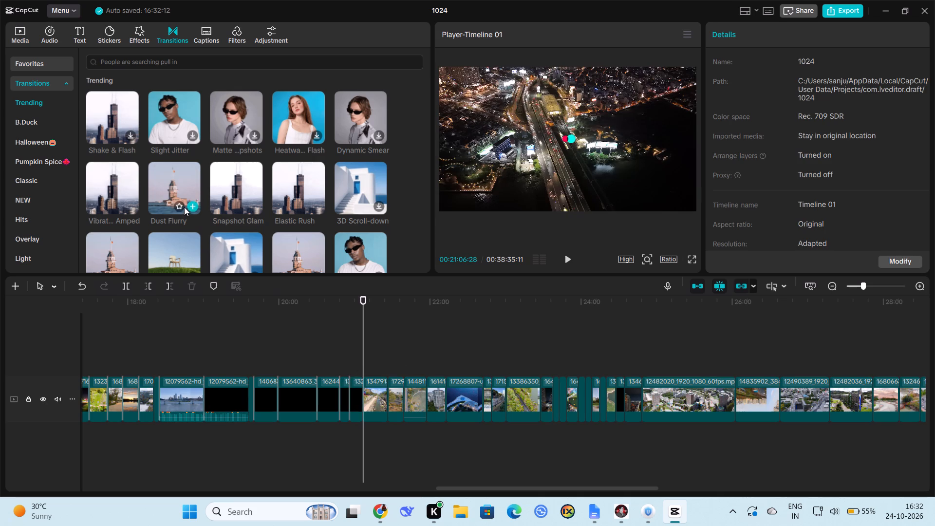
{"action": "left_click", "coordinate": [190, 207]}
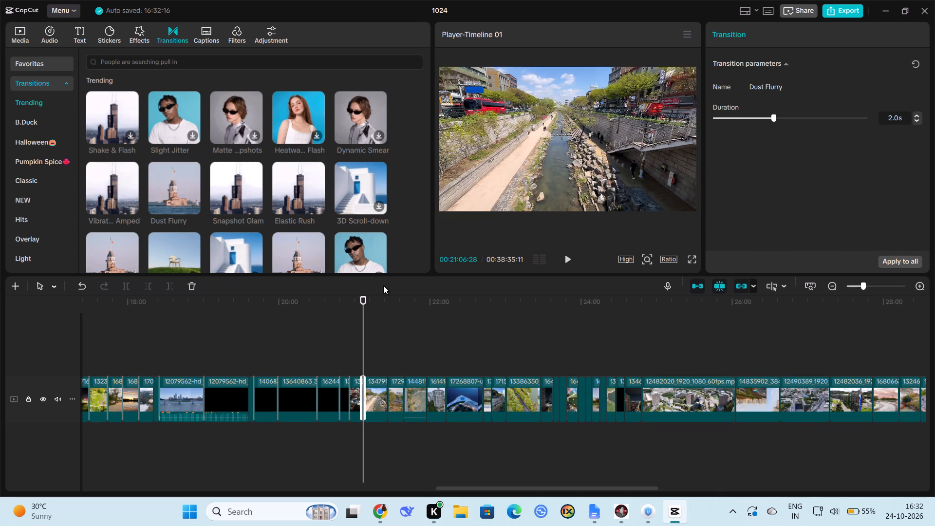
{"action": "left_click", "coordinate": [387, 362]}
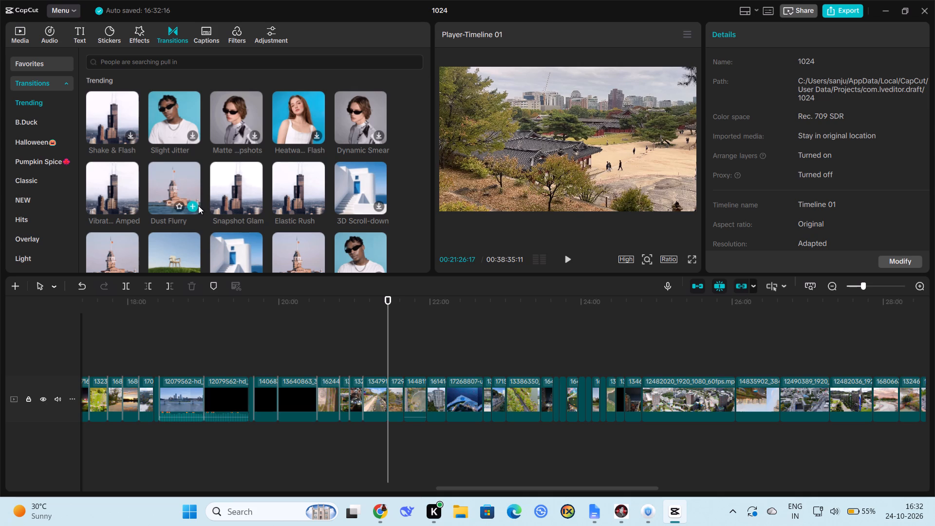
{"action": "left_click", "coordinate": [193, 206]}
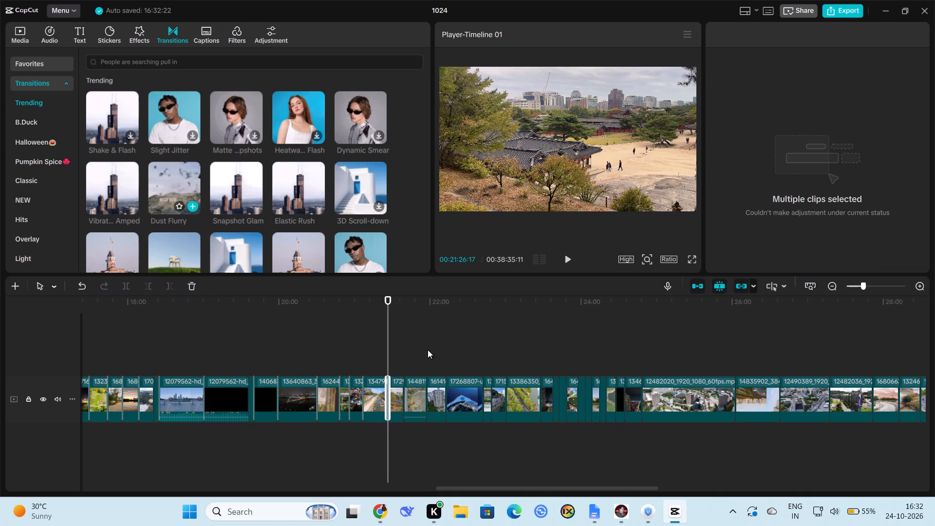
{"action": "left_click", "coordinate": [403, 360]}
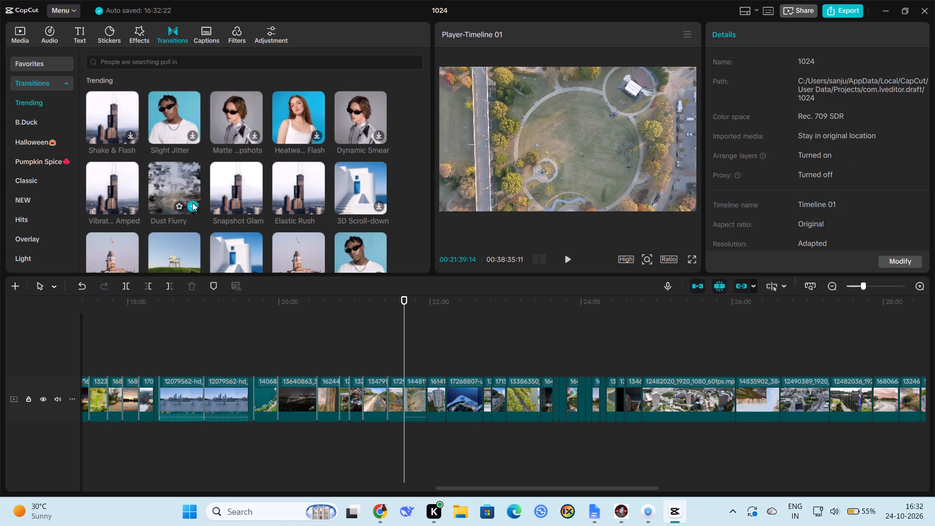
{"action": "left_click", "coordinate": [192, 203]}
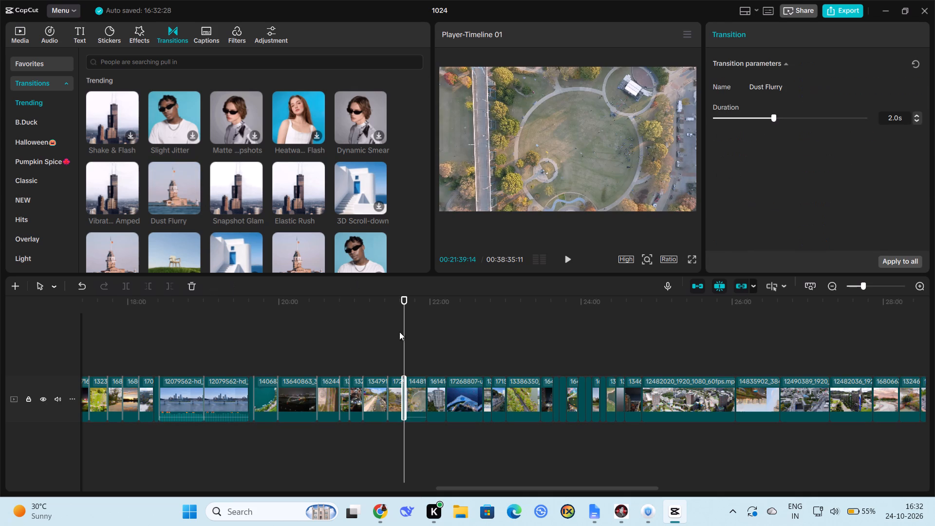
Add the Elastic Rush transition at the cut at about 21:57.
{"action": "left_click", "coordinate": [426, 356]}
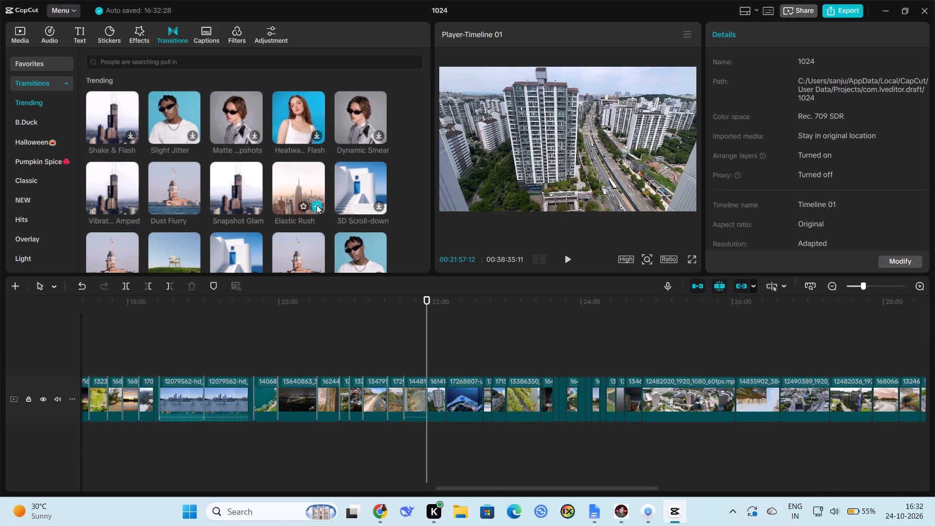
{"action": "left_click", "coordinate": [317, 205]}
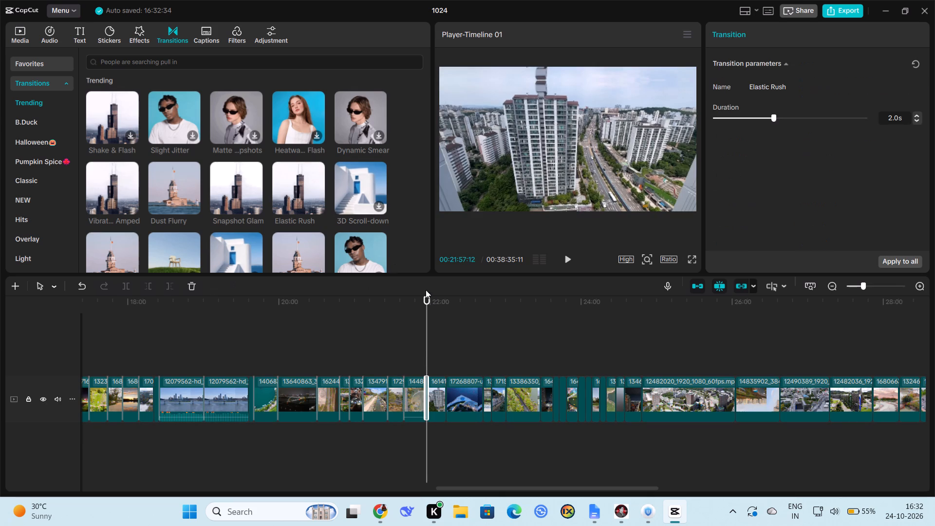
Find and download the Paper Skip transition among the trending ones and add it at the start of clip 17268807, near 22:16.
{"action": "left_click", "coordinate": [450, 359]}
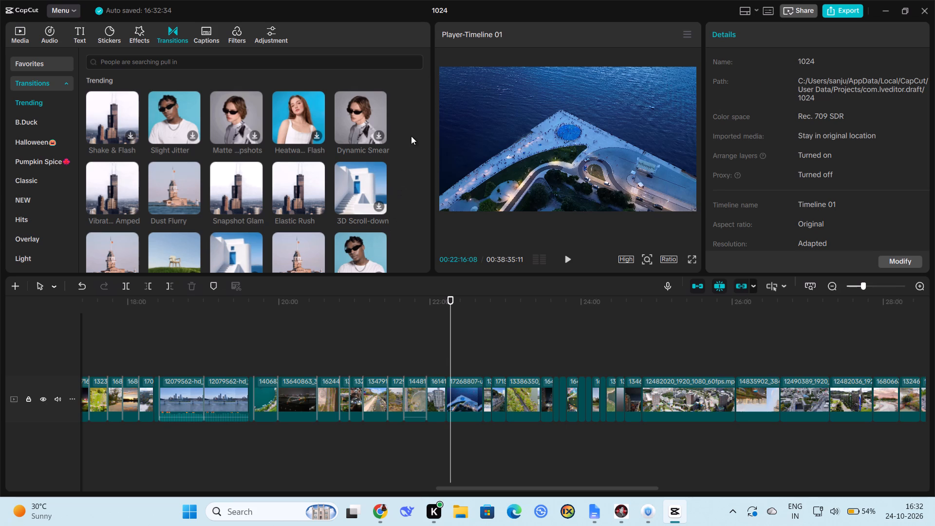
{"action": "left_click_drag", "start_coordinate": [425, 89], "coordinate": [425, 92]}
{"action": "left_click_drag", "start_coordinate": [425, 92], "coordinate": [409, 344]}
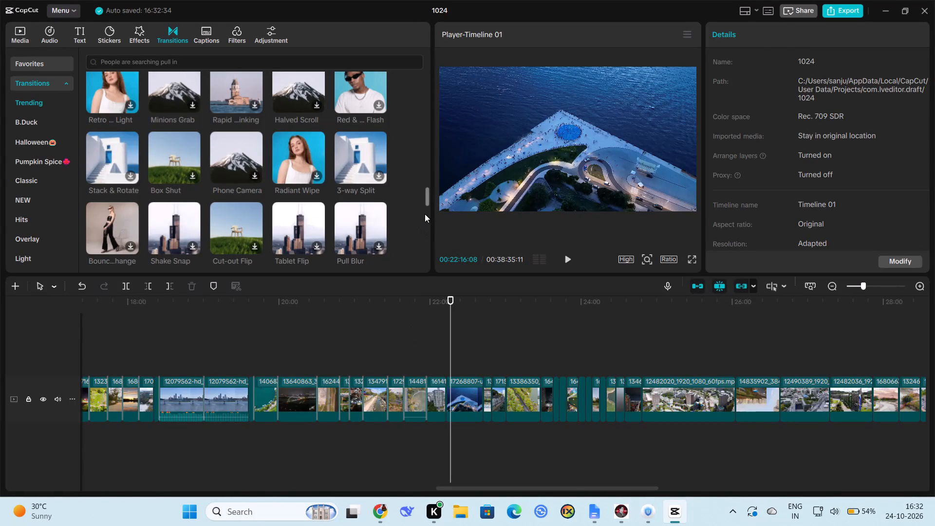
{"action": "left_click_drag", "start_coordinate": [426, 200], "coordinate": [427, 191]}
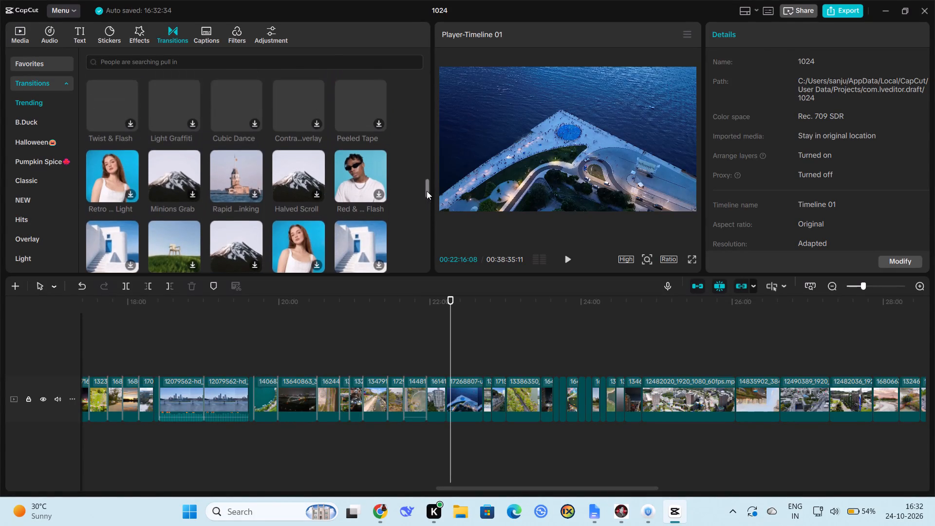
{"action": "left_click_drag", "start_coordinate": [427, 191], "coordinate": [427, 187]}
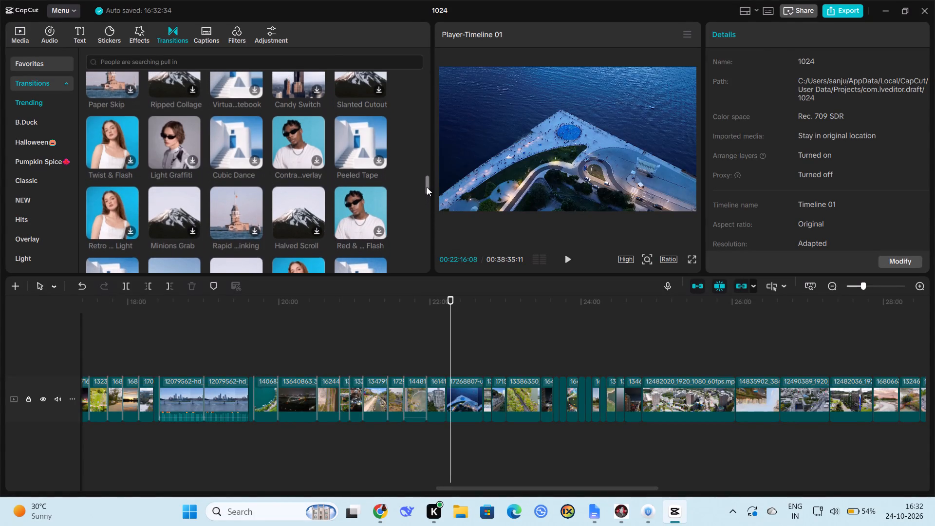
{"action": "left_click_drag", "start_coordinate": [427, 187], "coordinate": [426, 182]}
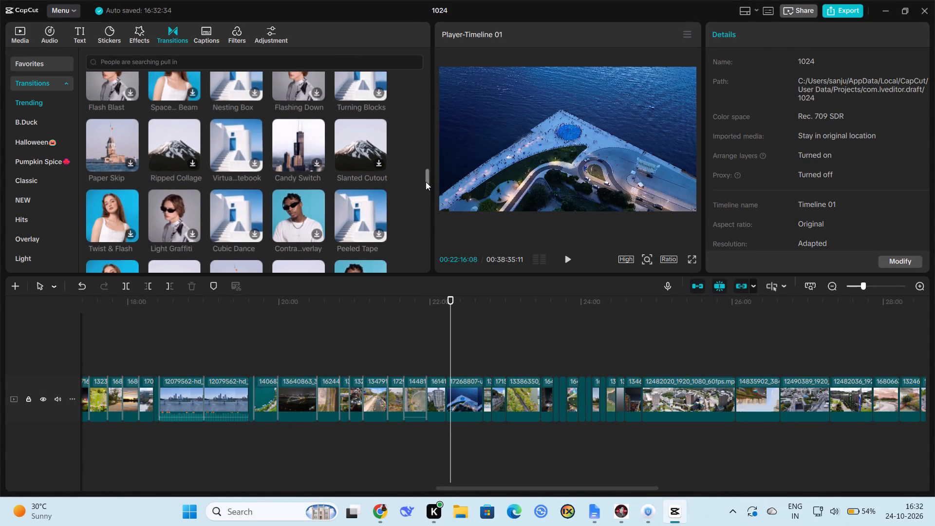
{"action": "left_click_drag", "start_coordinate": [426, 182], "coordinate": [426, 181]}
{"action": "left_click_drag", "start_coordinate": [426, 181], "coordinate": [424, 177]}
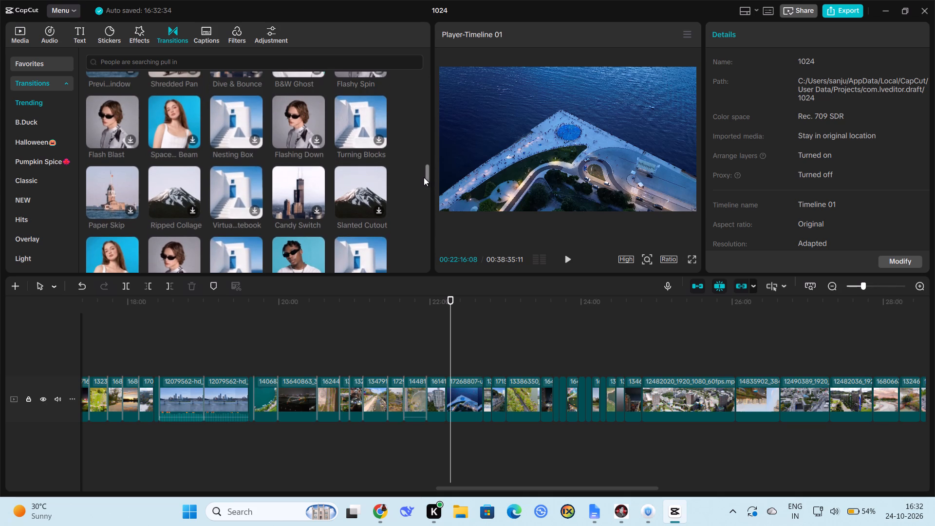
{"action": "left_click_drag", "start_coordinate": [424, 177], "coordinate": [423, 177]}
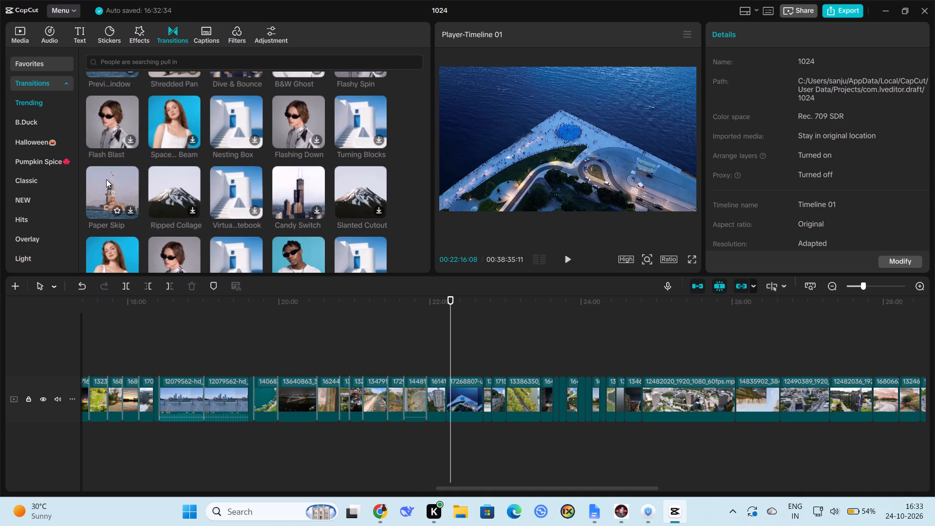
{"action": "left_click", "coordinate": [131, 209]}
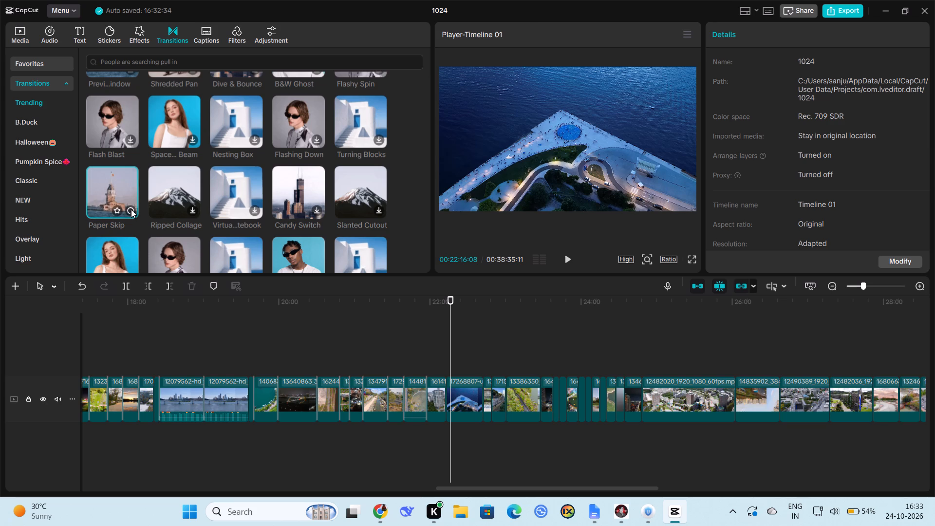
{"action": "left_click", "coordinate": [131, 209]}
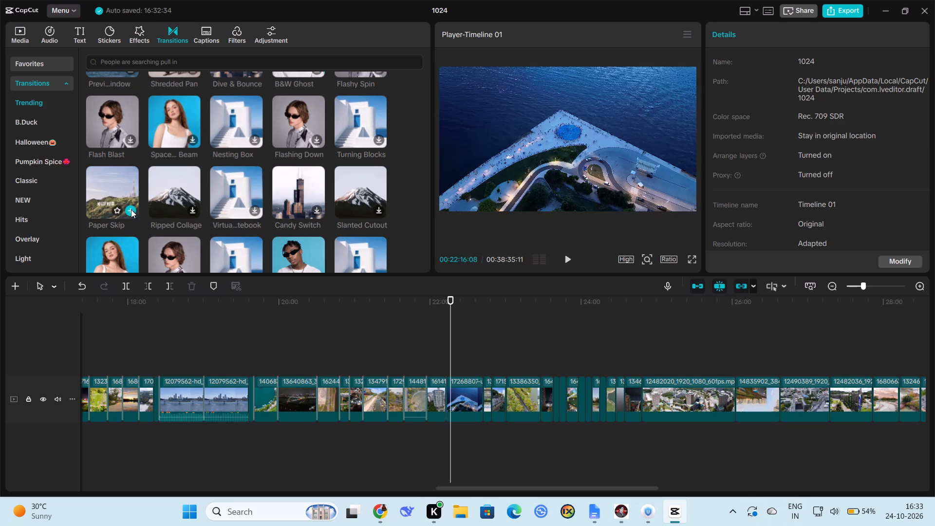
Add the Paper Skip transition at the cuts at about 22:39, 22:49, 23:00 and 23:28, from the end of clip 17268807 onward.
{"action": "left_click", "coordinate": [480, 359]}
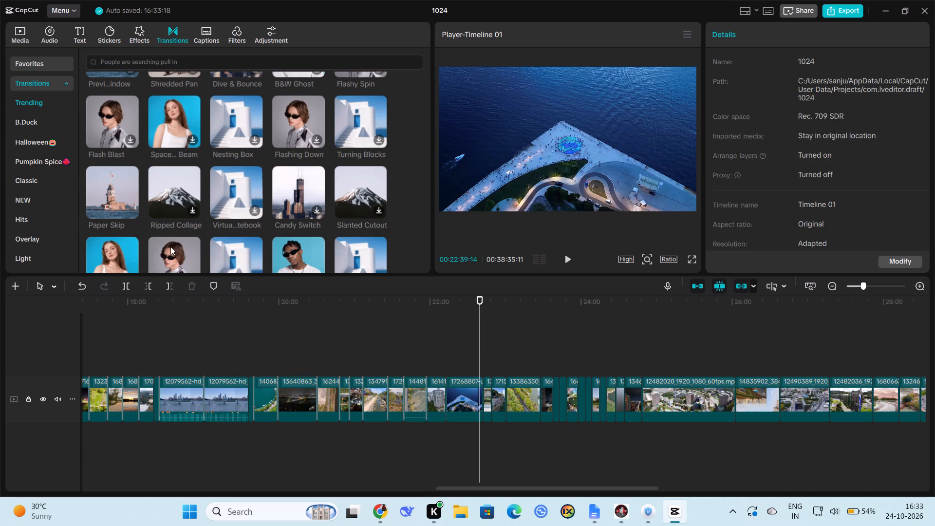
{"action": "left_click", "coordinate": [130, 210]}
{"action": "left_click", "coordinate": [491, 371]}
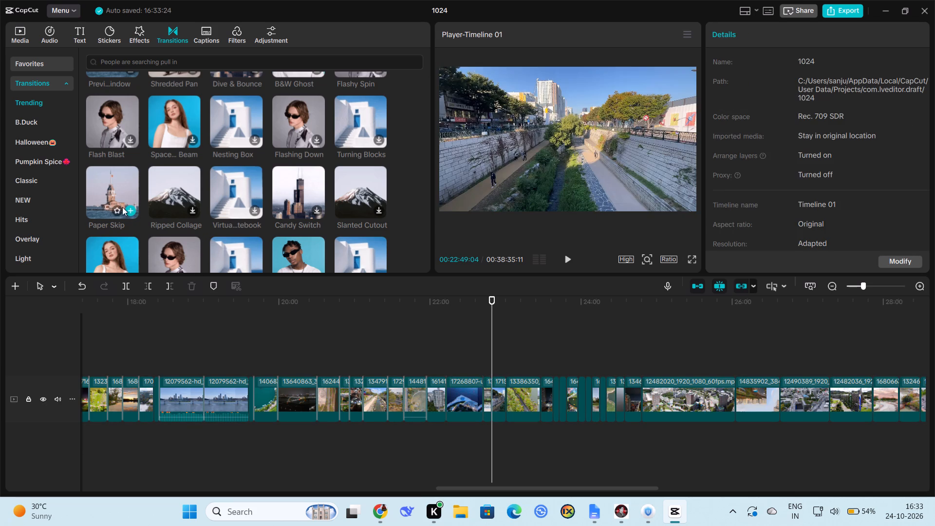
{"action": "left_click", "coordinate": [129, 210]}
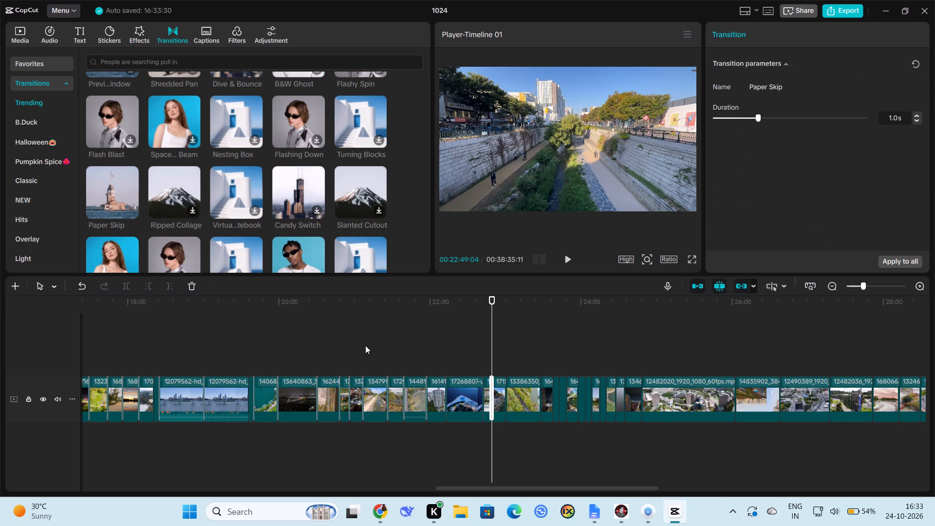
{"action": "left_click", "coordinate": [509, 364]}
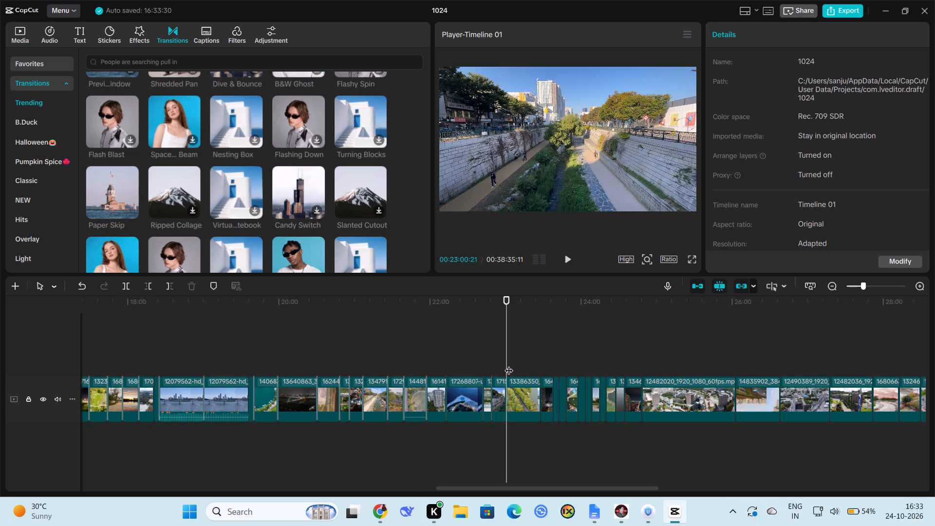
{"action": "left_click", "coordinate": [131, 210]}
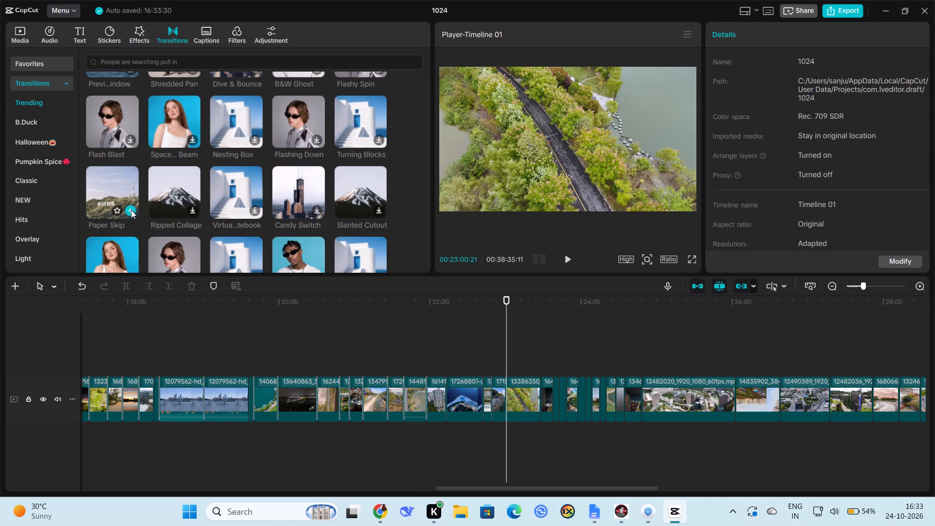
{"action": "left_click", "coordinate": [541, 370]}
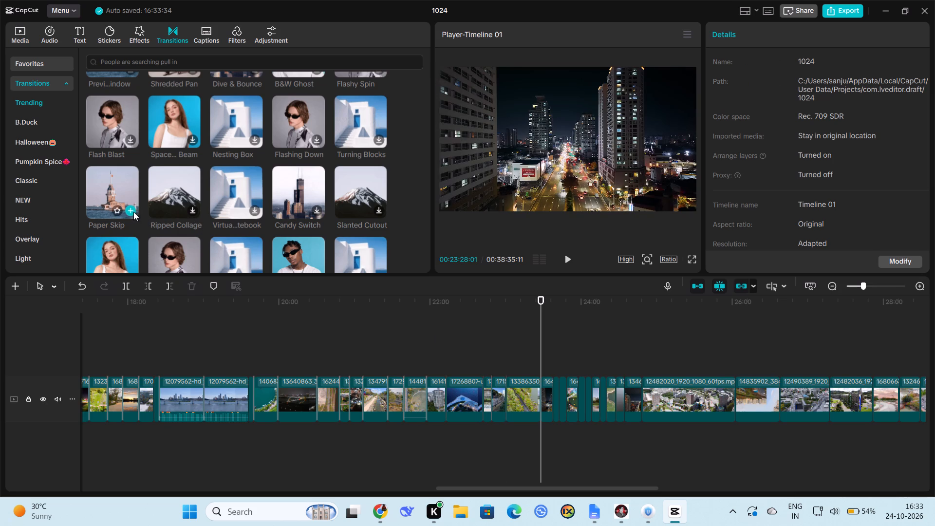
{"action": "left_click", "coordinate": [133, 211]}
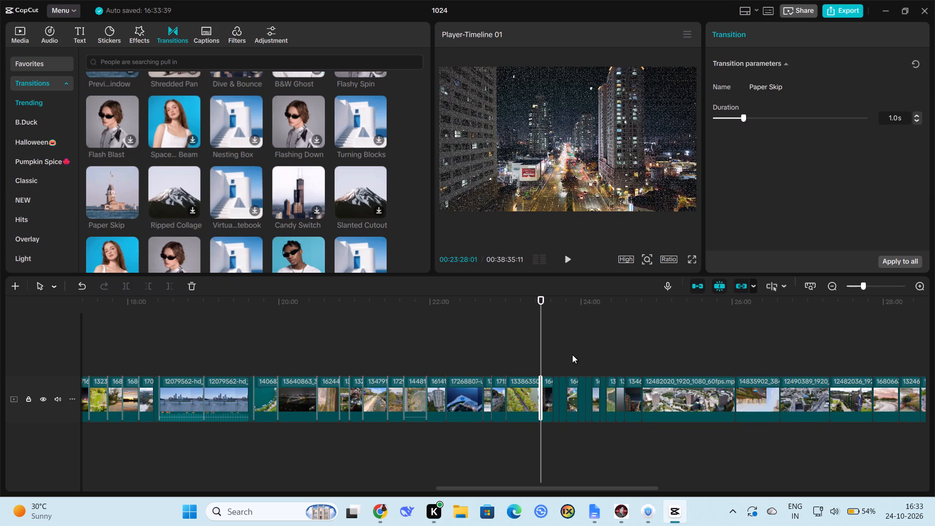
Add the Paper Skip transition at the cuts at about 23:38, 23:42, 24:03 and 24:20.
{"action": "left_click", "coordinate": [554, 363]}
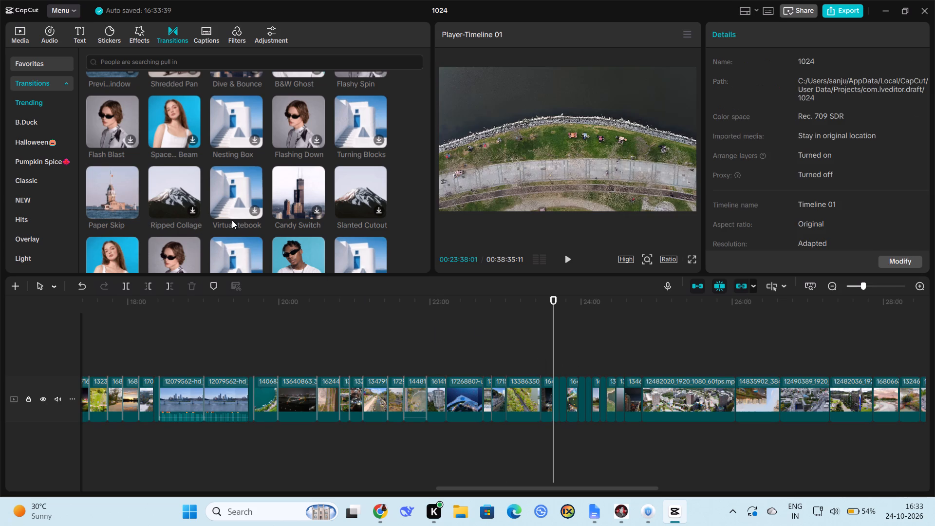
{"action": "left_click", "coordinate": [131, 212]}
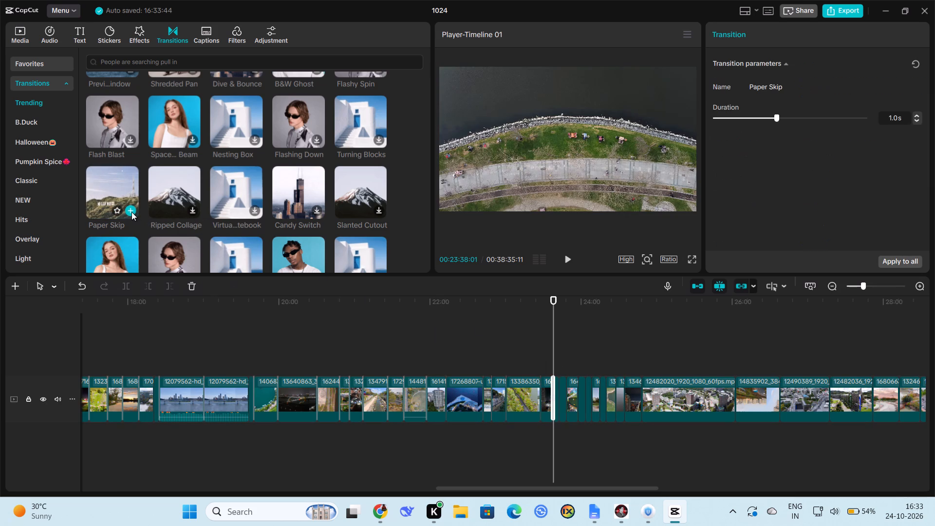
{"action": "left_click", "coordinate": [562, 364]}
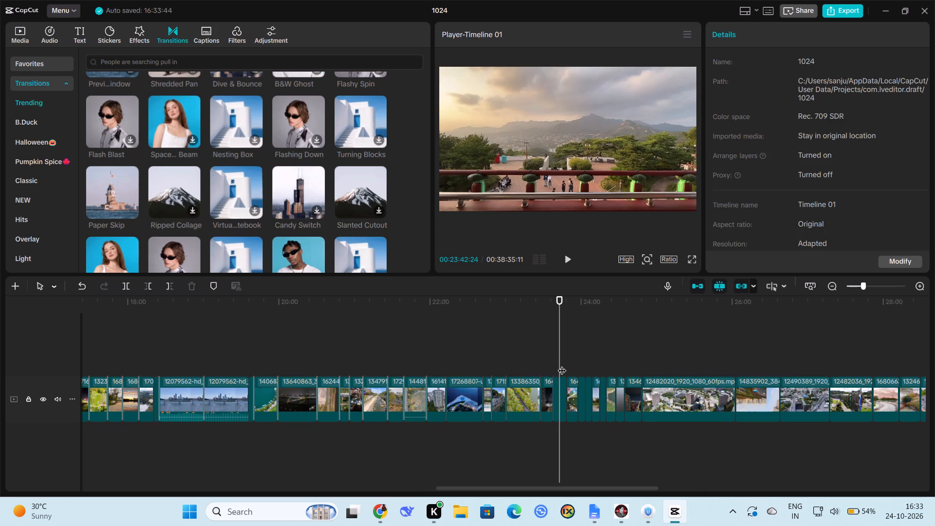
{"action": "left_click", "coordinate": [128, 209]}
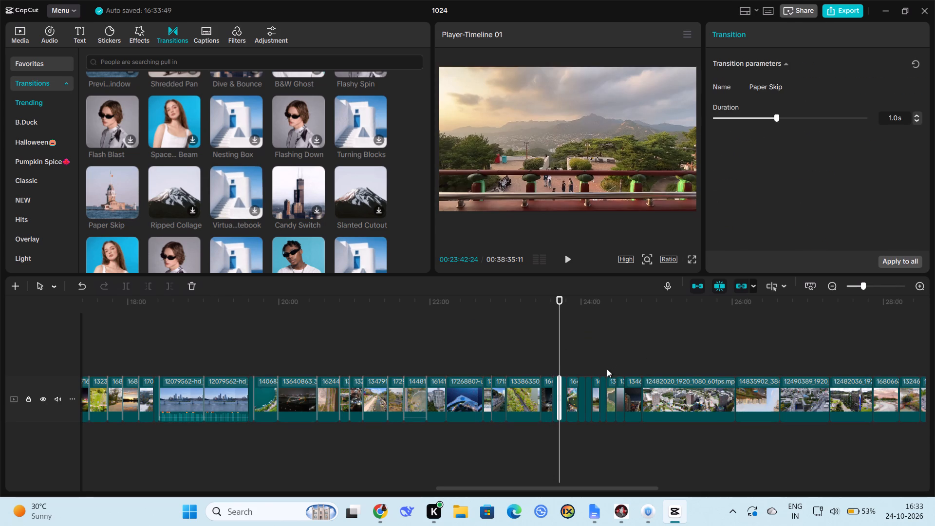
{"action": "left_click", "coordinate": [584, 374]}
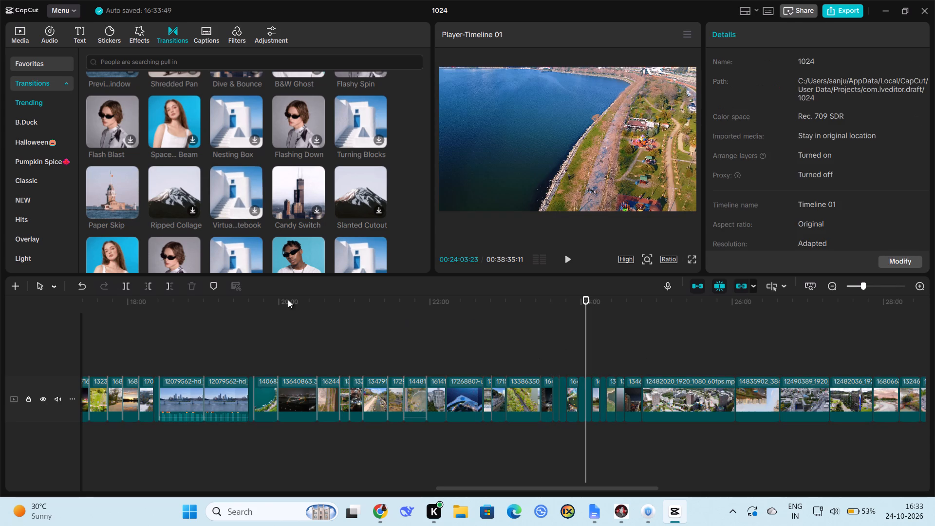
{"action": "left_click", "coordinate": [130, 208]}
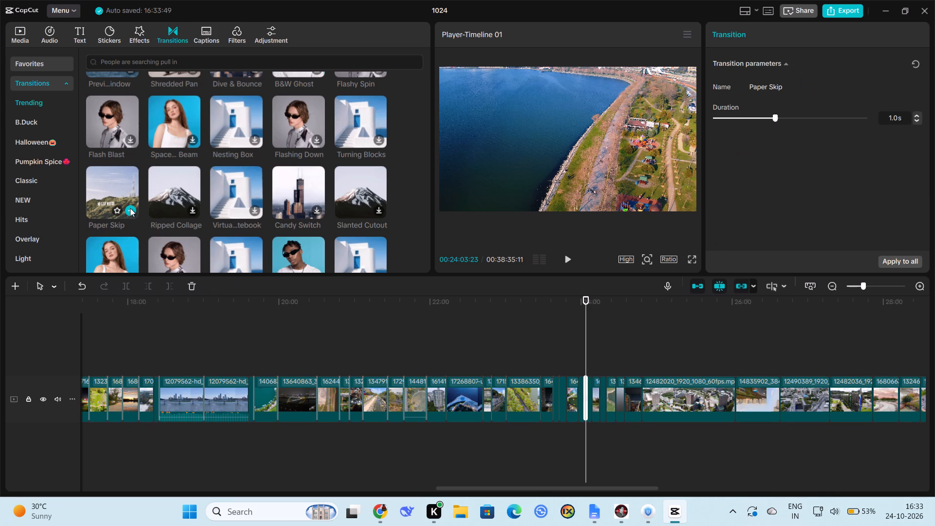
{"action": "left_click", "coordinate": [607, 352]}
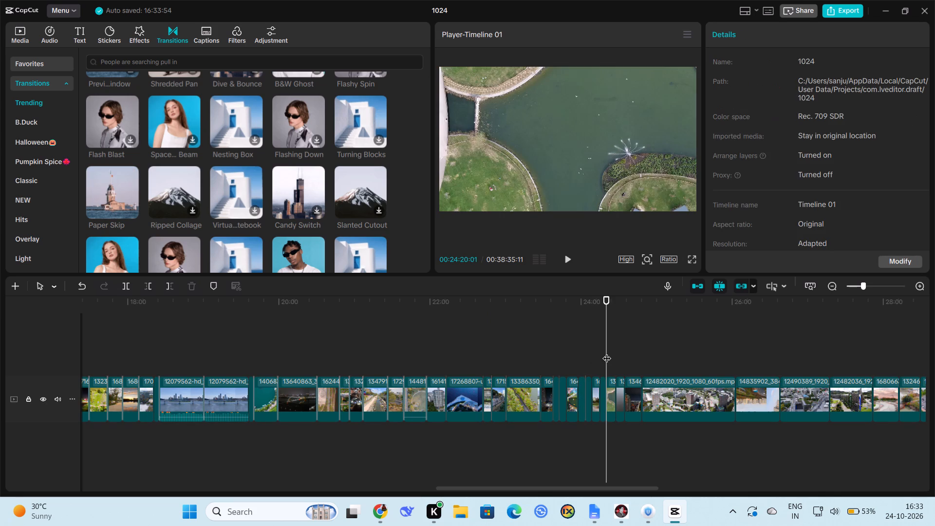
{"action": "left_click", "coordinate": [130, 209]}
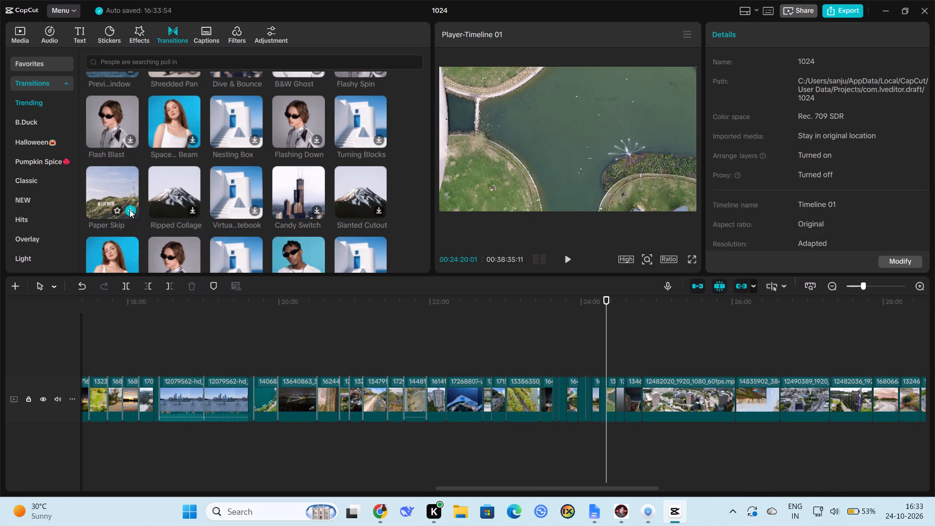
Add the Paper Skip transition at the cuts near 24:27, 24:37 and 24:48, up to the start of clip 12482020.
{"action": "left_click", "coordinate": [614, 365]}
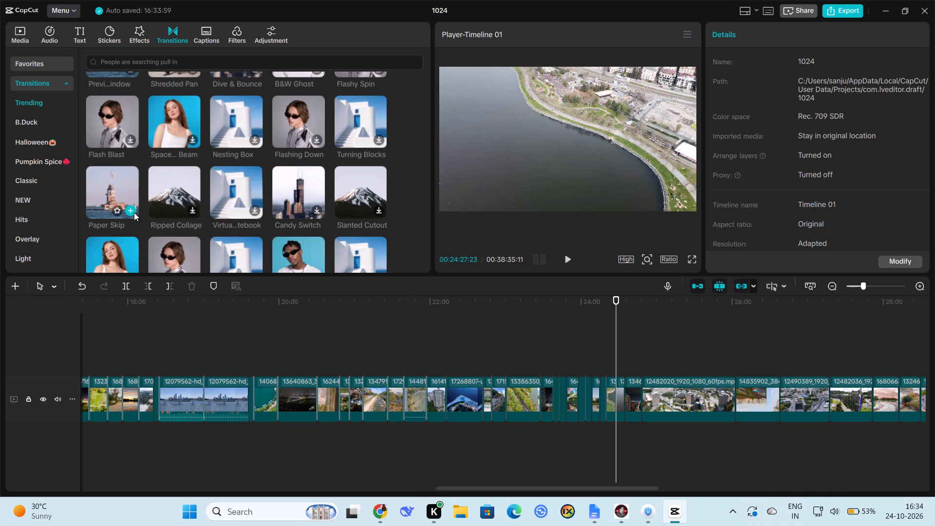
{"action": "left_click", "coordinate": [133, 212]}
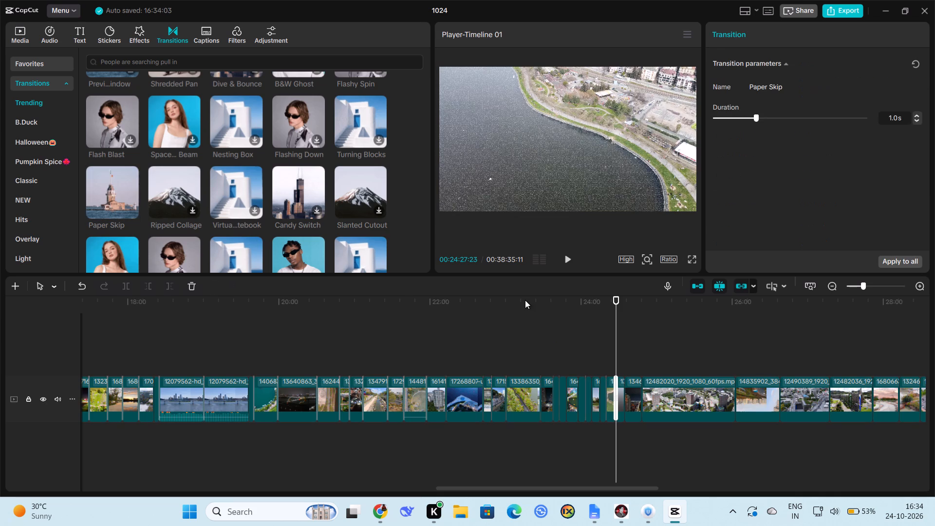
{"action": "left_click", "coordinate": [629, 356]}
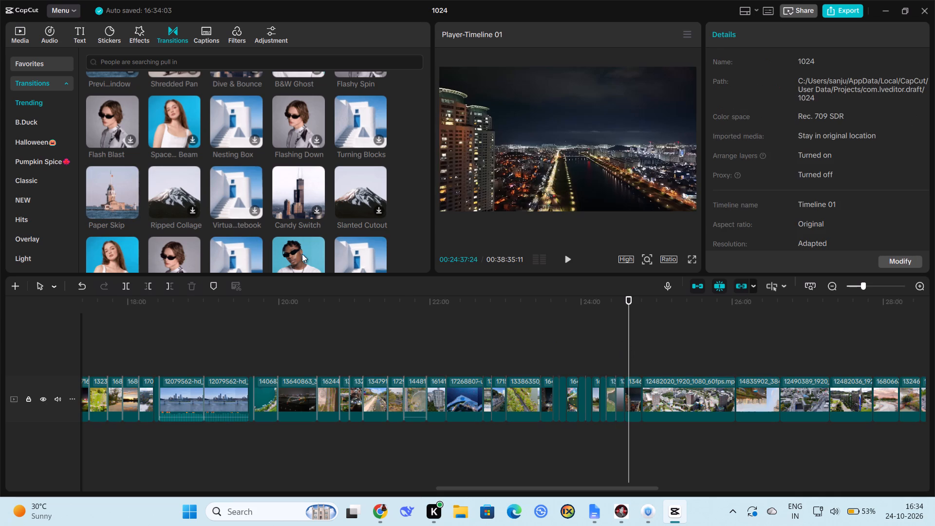
{"action": "left_click", "coordinate": [132, 208]}
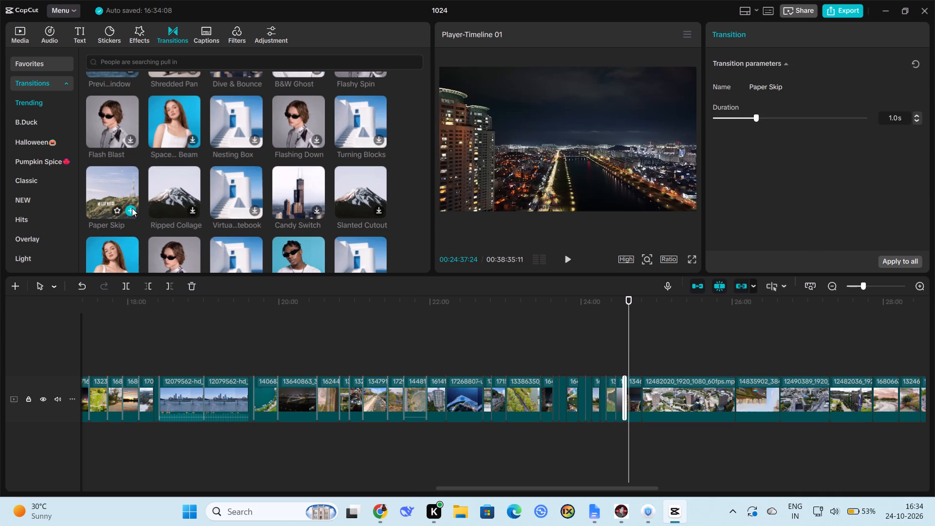
{"action": "left_click", "coordinate": [640, 369]}
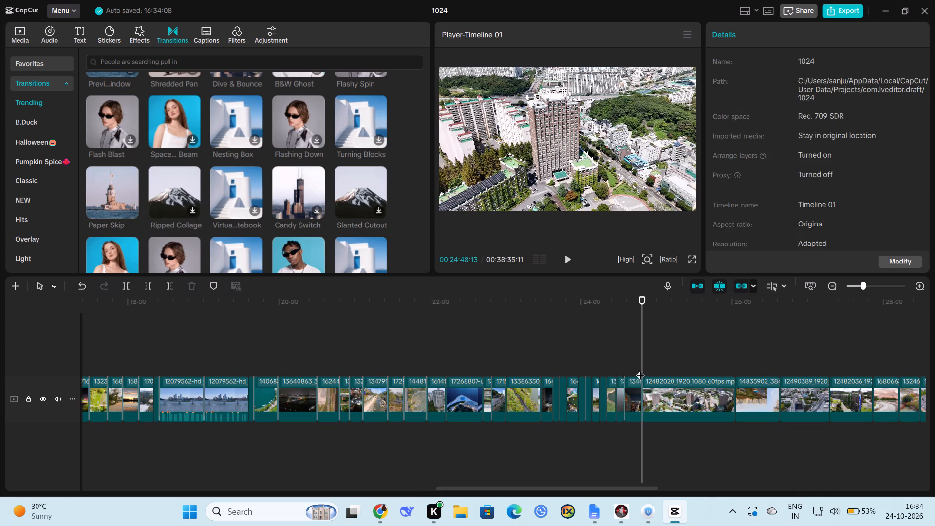
{"action": "left_click", "coordinate": [130, 207]}
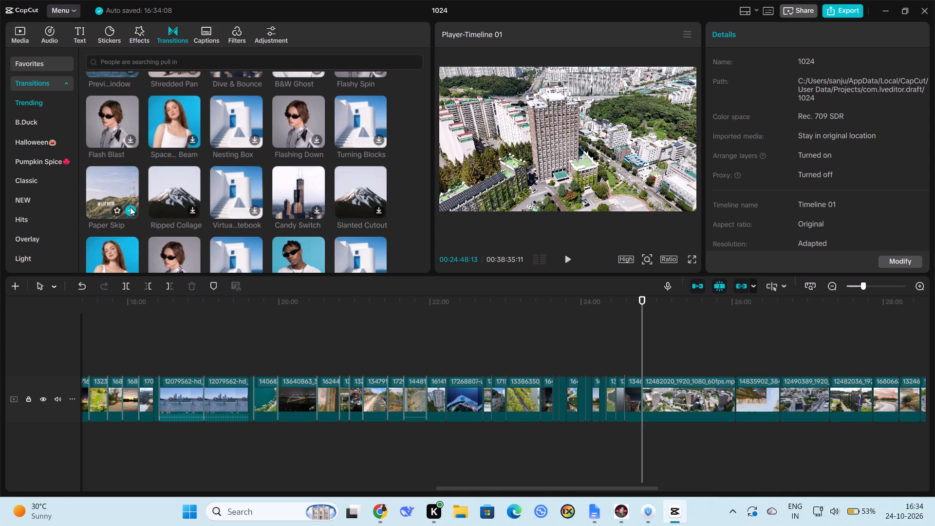
Add the Paper Skip transition at the cuts near 26:02, 26:38, 27:13 and 27:51, from the end of clip 12482020 onward.
{"action": "left_click", "coordinate": [734, 368]}
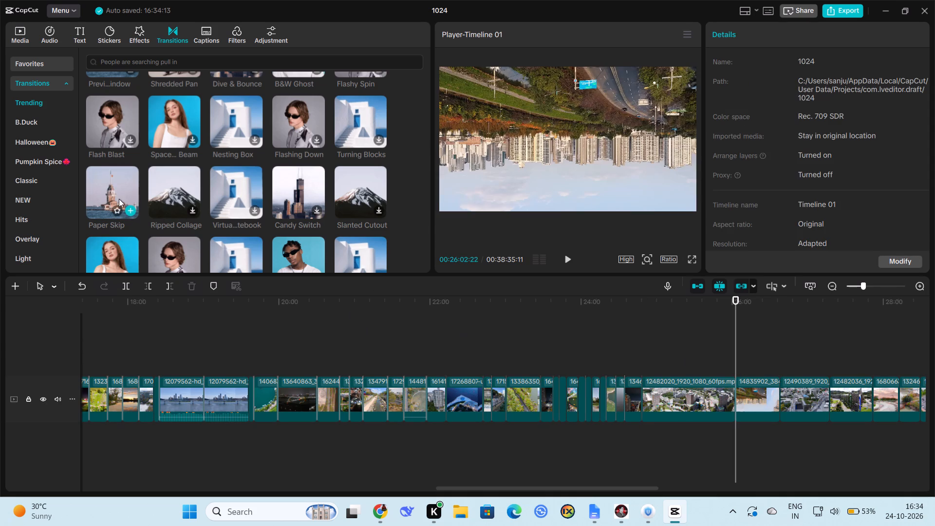
{"action": "left_click", "coordinate": [128, 206]}
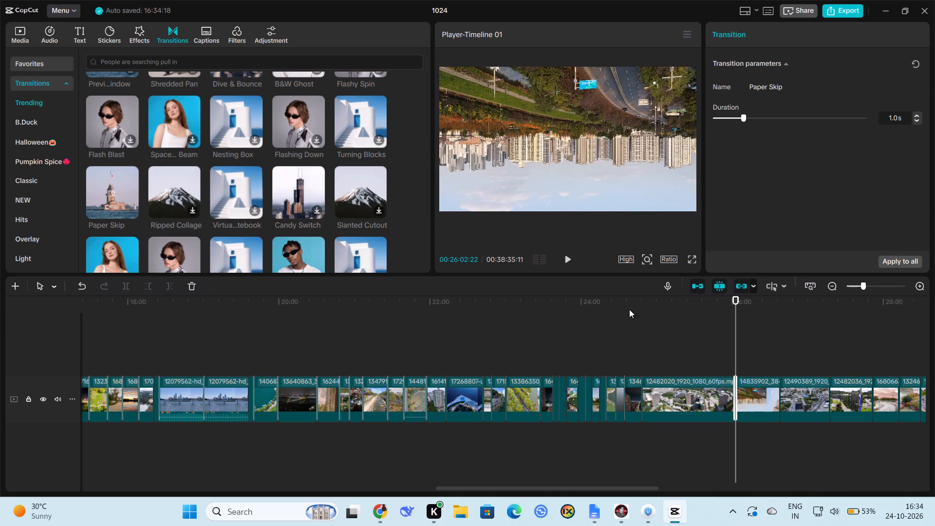
{"action": "left_click", "coordinate": [781, 359]}
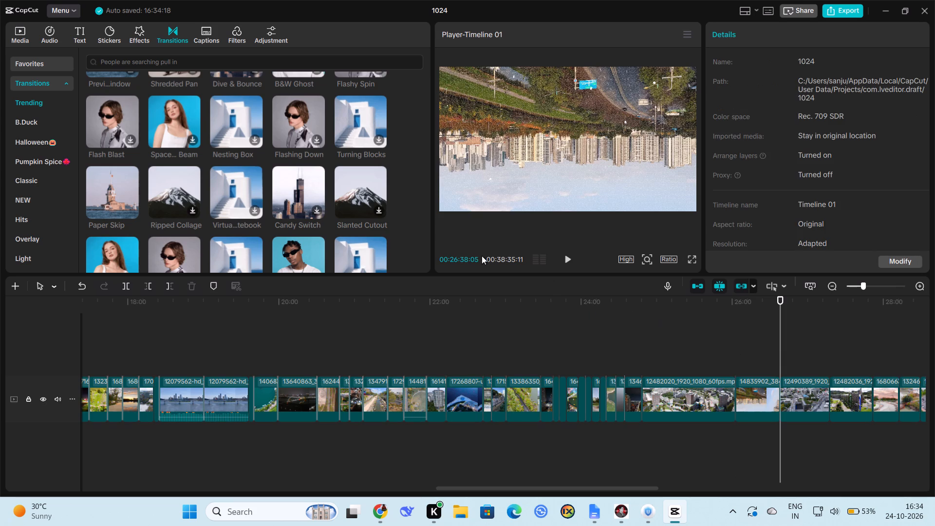
{"action": "left_click", "coordinate": [130, 208]}
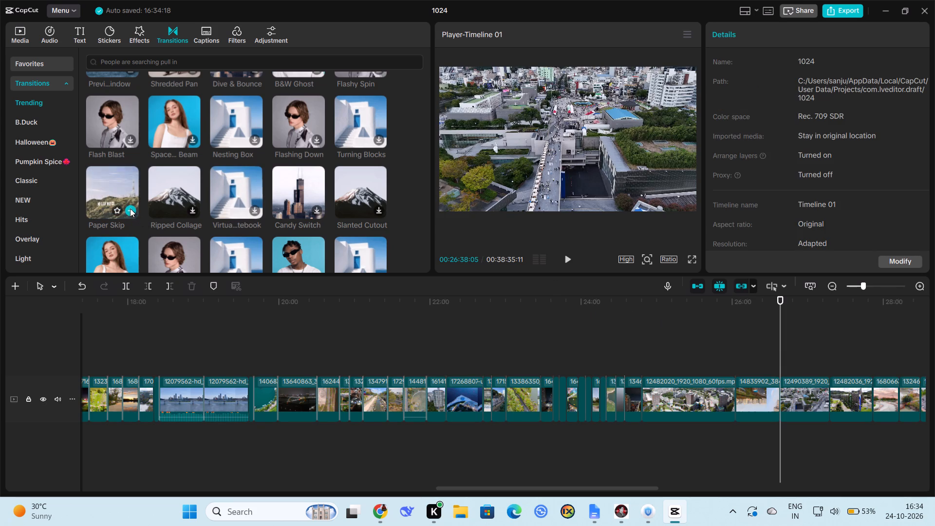
{"action": "left_click", "coordinate": [825, 363]}
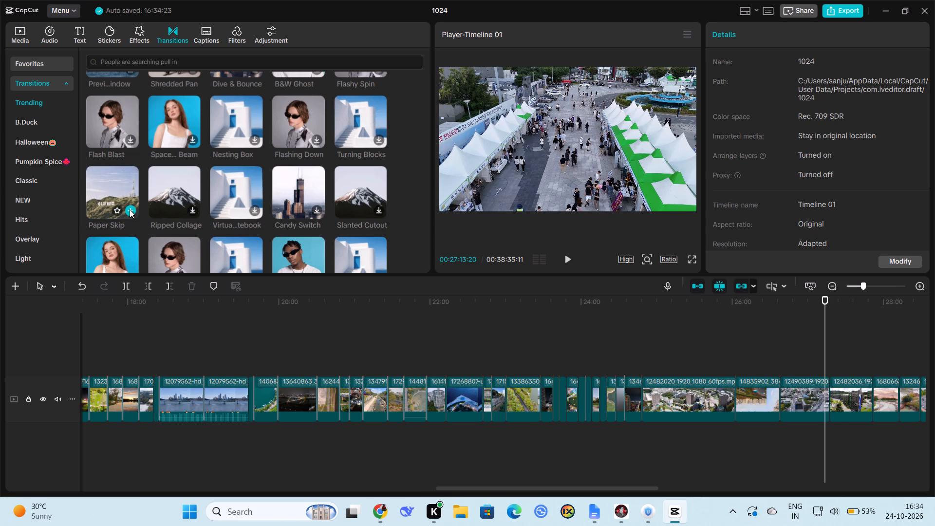
{"action": "left_click", "coordinate": [130, 209]}
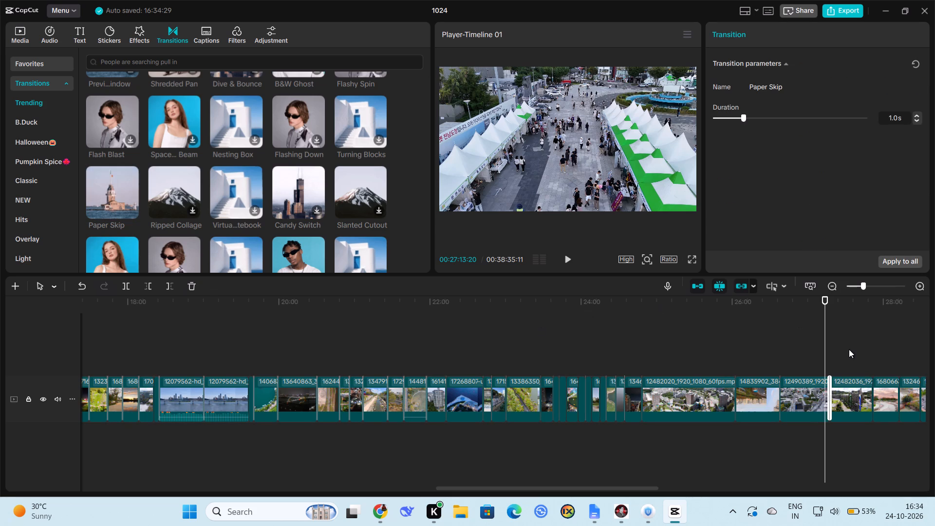
{"action": "left_click", "coordinate": [871, 357]}
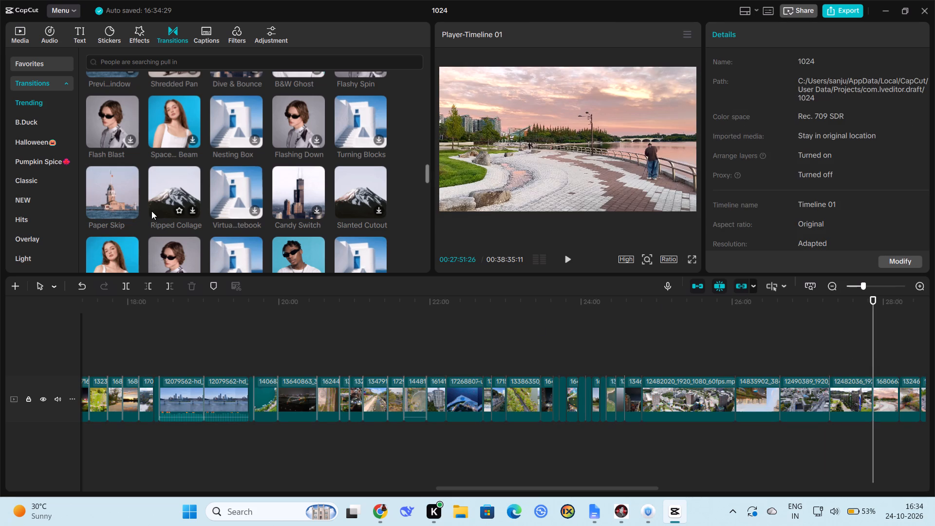
{"action": "left_click", "coordinate": [130, 208]}
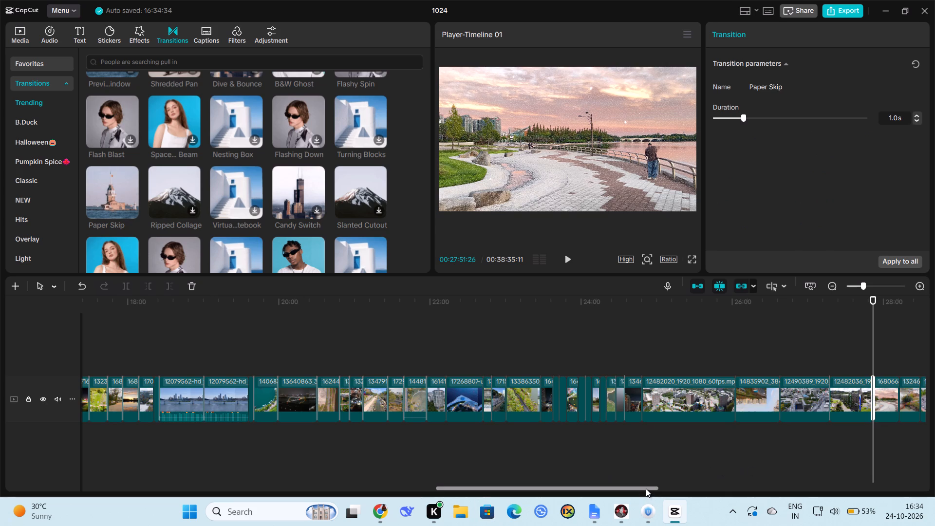
Add the Paper Skip transition at the cuts near 28:12, 28:29 and 28:48, up to the start of clip 14259065.
{"action": "left_click_drag", "start_coordinate": [645, 488], "coordinate": [689, 490]}
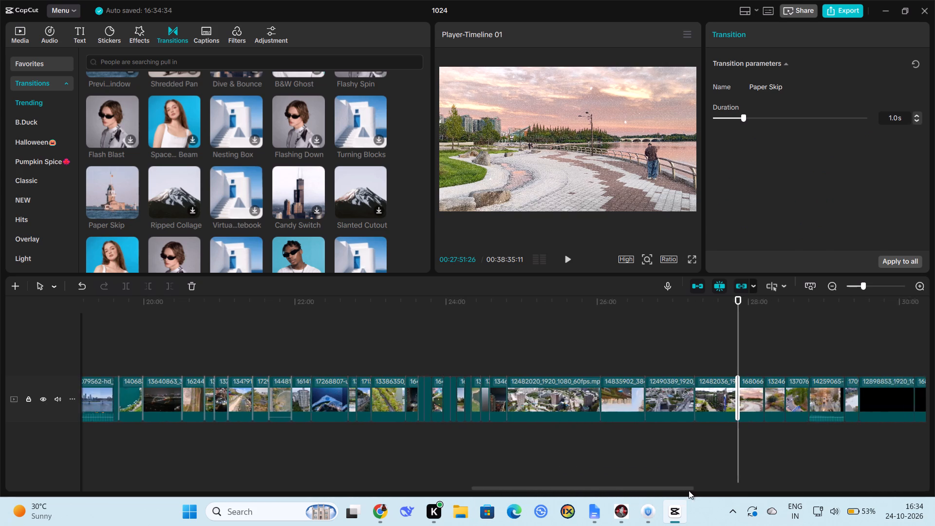
{"action": "left_click_drag", "start_coordinate": [689, 490], "coordinate": [818, 482]}
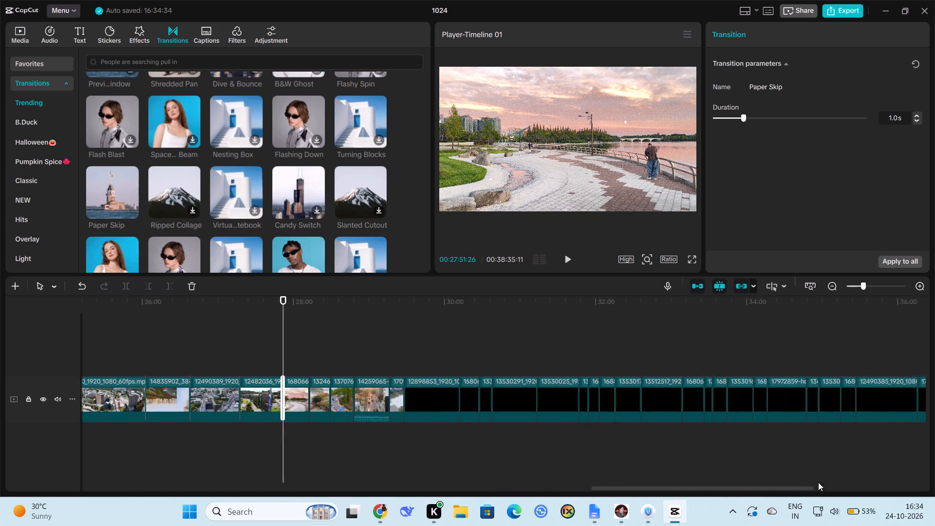
{"action": "left_click_drag", "start_coordinate": [818, 482], "coordinate": [809, 477]}
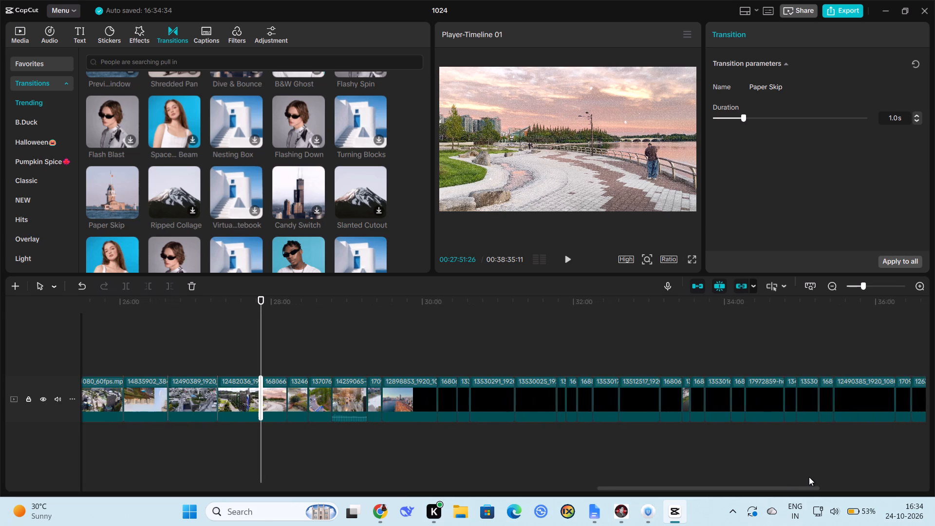
{"action": "left_click_drag", "start_coordinate": [809, 477], "coordinate": [813, 476]}
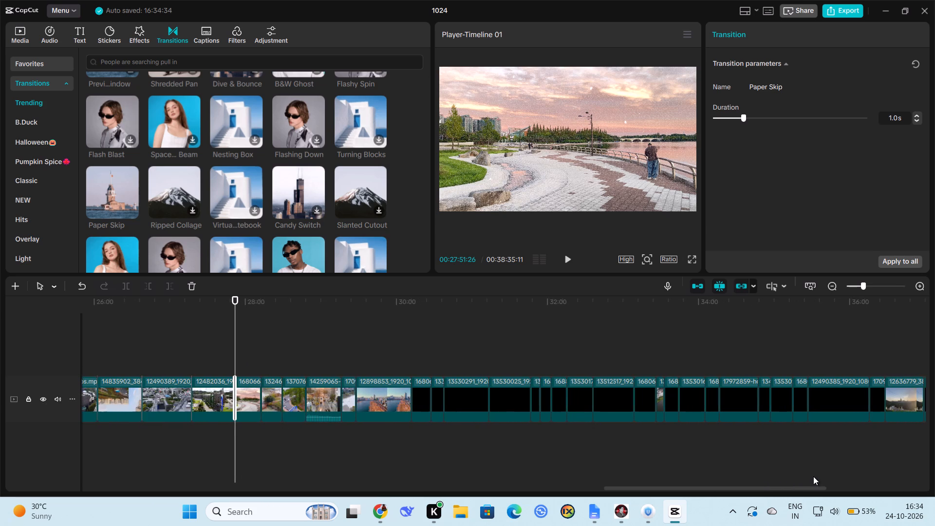
{"action": "left_click", "coordinate": [260, 364]}
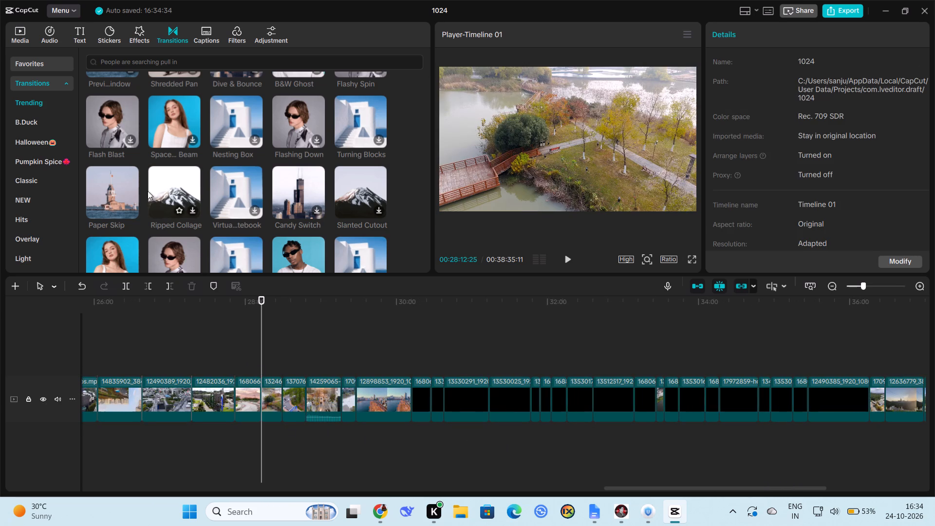
{"action": "left_click", "coordinate": [130, 209]}
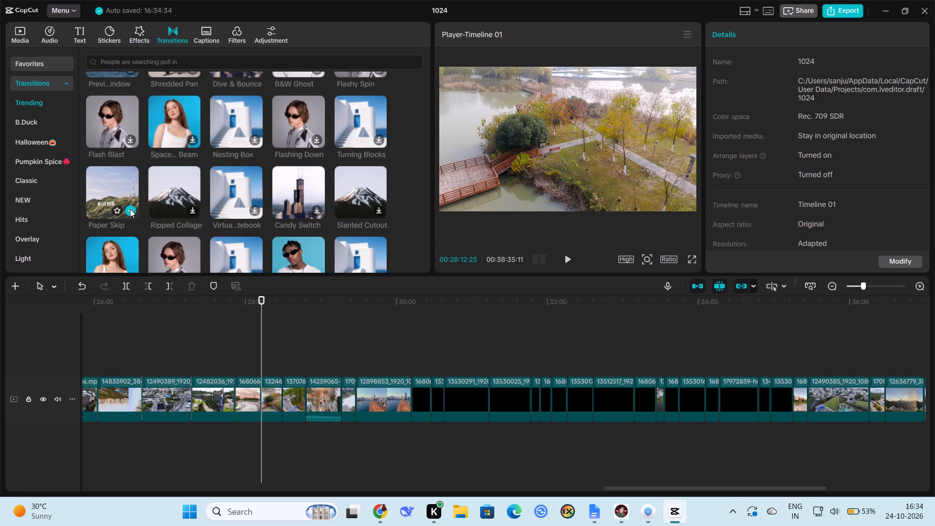
{"action": "left_click", "coordinate": [280, 368]}
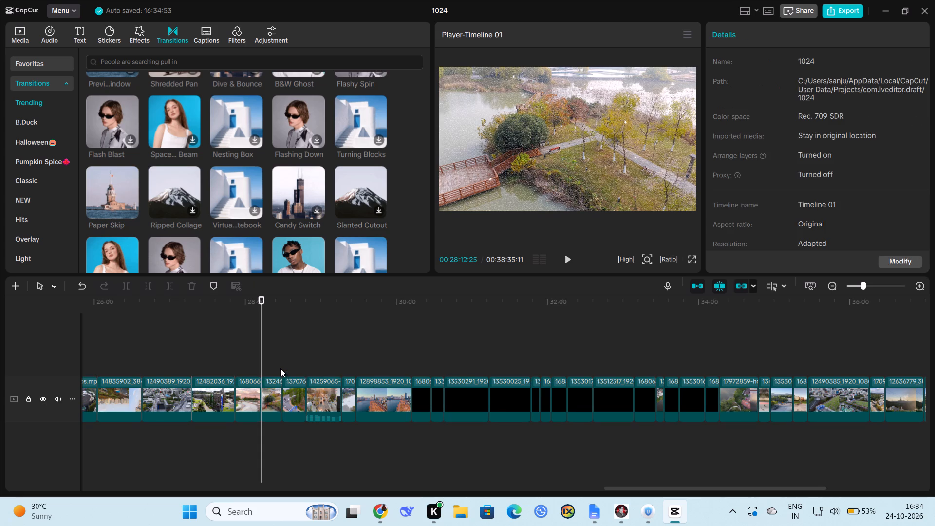
{"action": "left_click", "coordinate": [131, 210]}
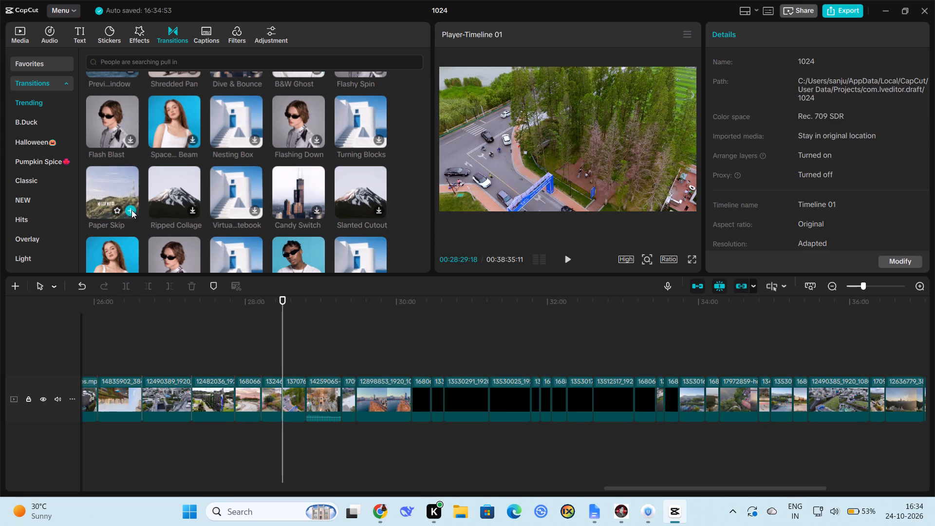
{"action": "left_click", "coordinate": [310, 358]}
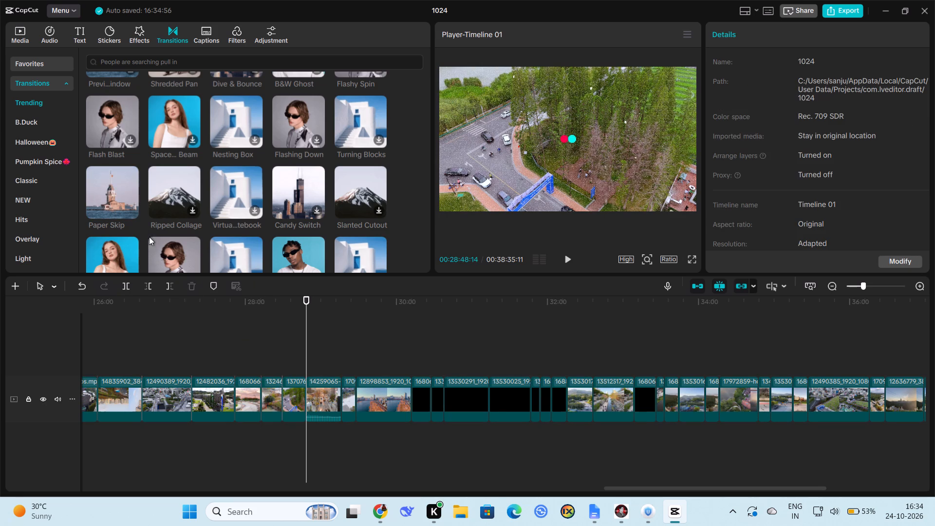
{"action": "left_click", "coordinate": [131, 209]}
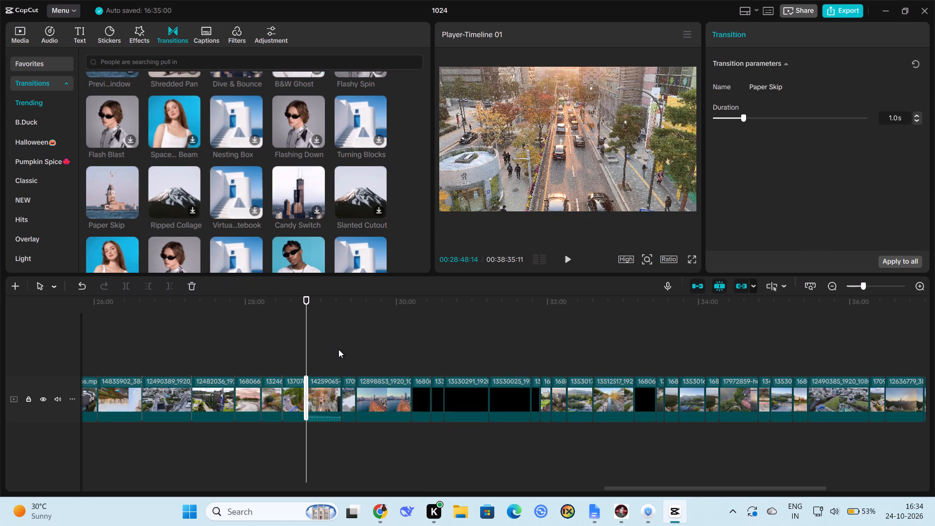
Add the Paper Skip transition at the cuts near 29:16, 29:28 and 30:12, up to the end of clip 12898853.
{"action": "left_click", "coordinate": [338, 355]}
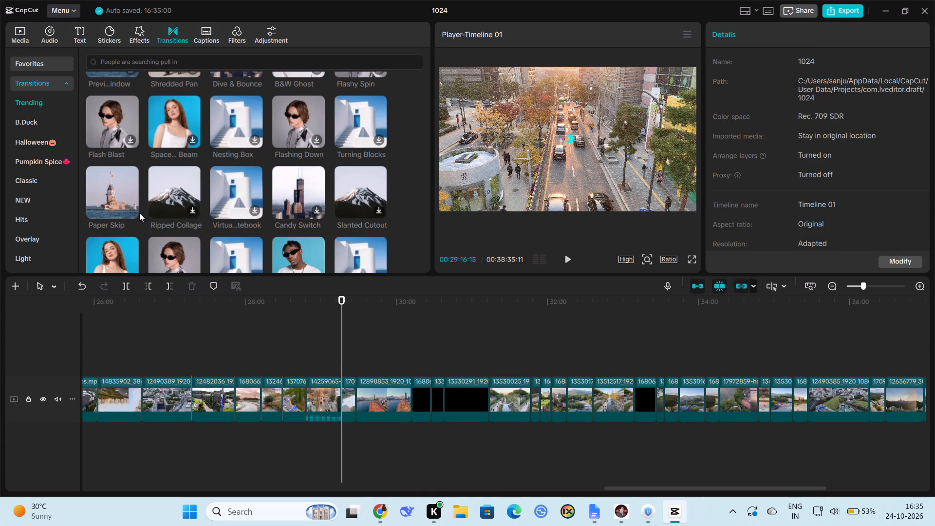
{"action": "left_click", "coordinate": [131, 209]}
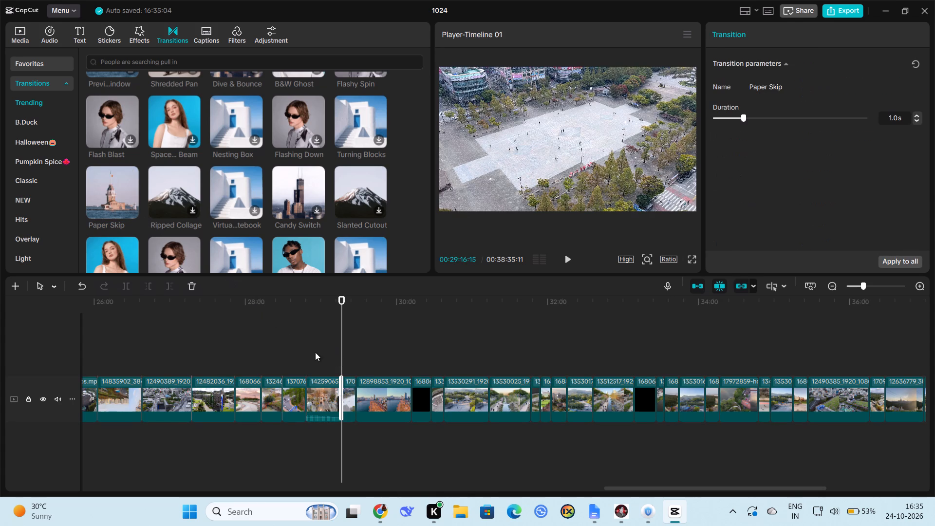
{"action": "left_click", "coordinate": [354, 365]}
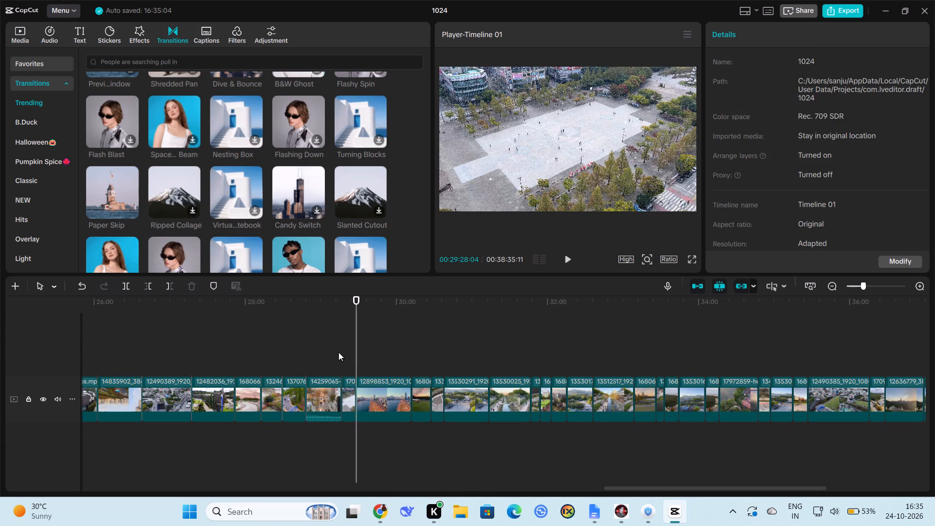
{"action": "left_click", "coordinate": [133, 209]}
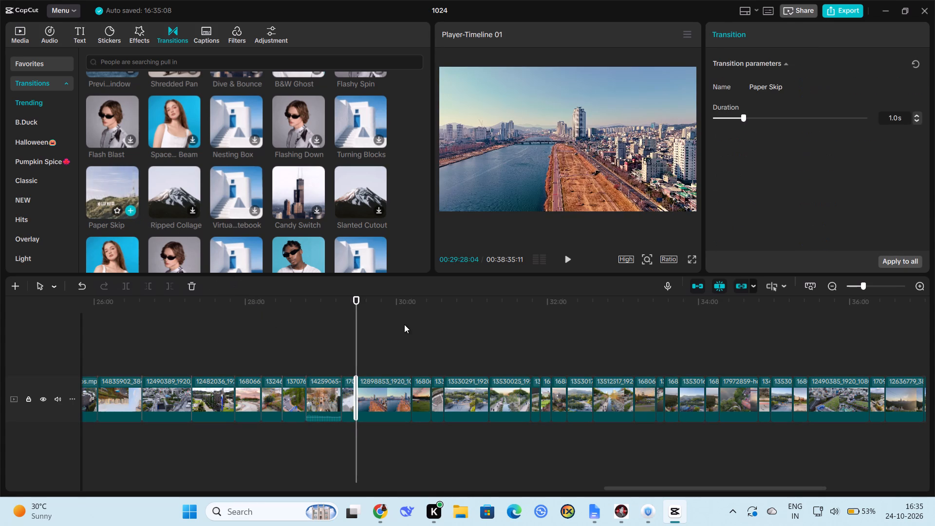
{"action": "left_click", "coordinate": [413, 367]}
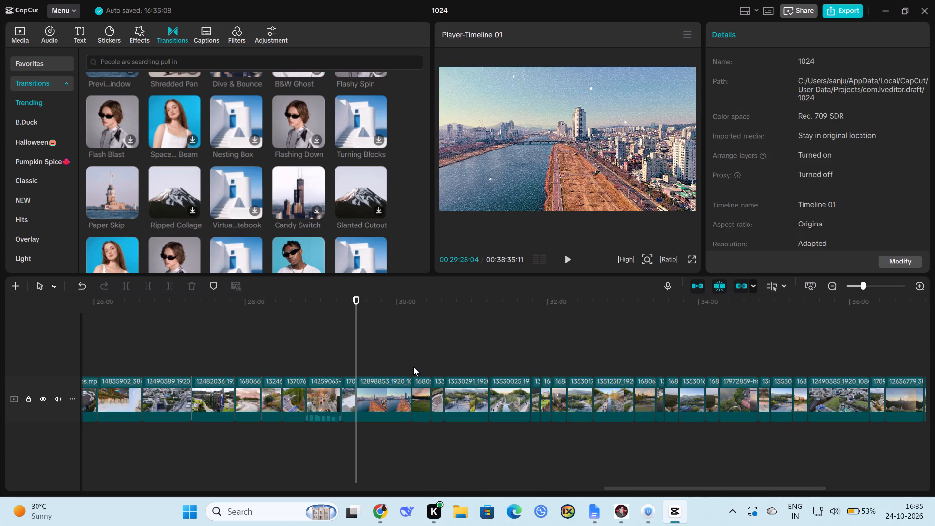
{"action": "left_click", "coordinate": [131, 208]}
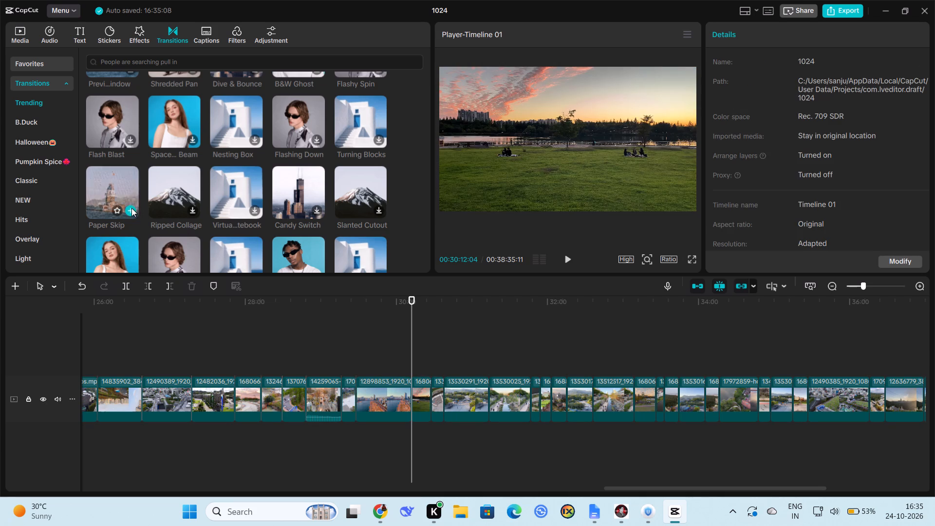
Add the Paper Skip transition at the cuts near 30:27, 30:37 and 31:13, up to the start of clip 13530025.
{"action": "left_click", "coordinate": [437, 373]}
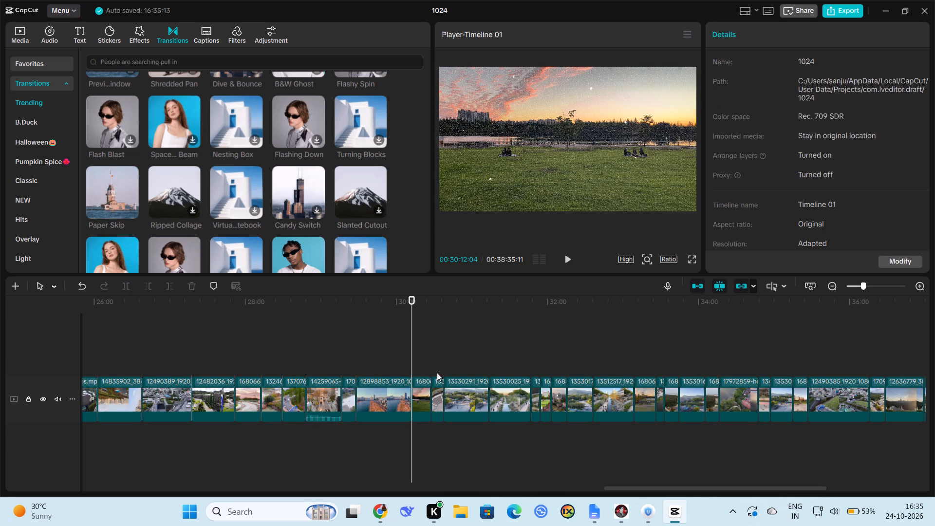
{"action": "left_click", "coordinate": [126, 203]}
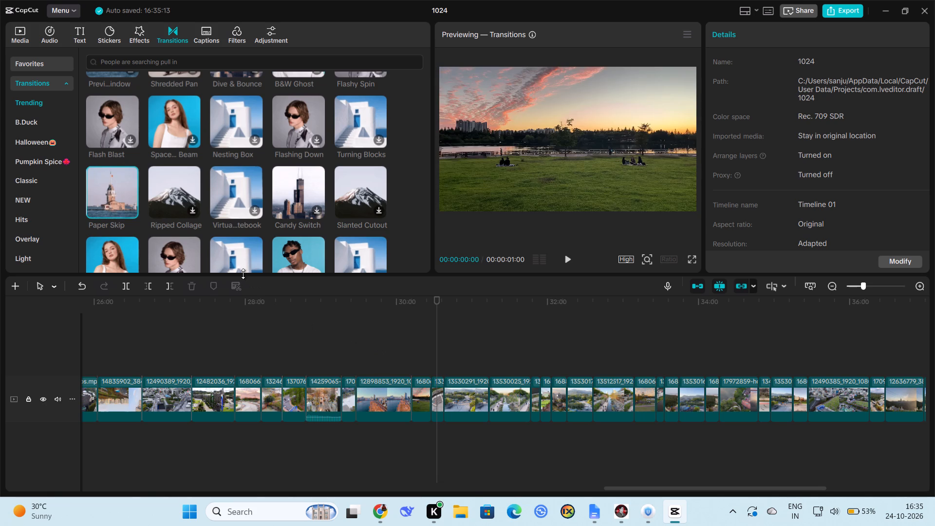
{"action": "left_click", "coordinate": [429, 367]}
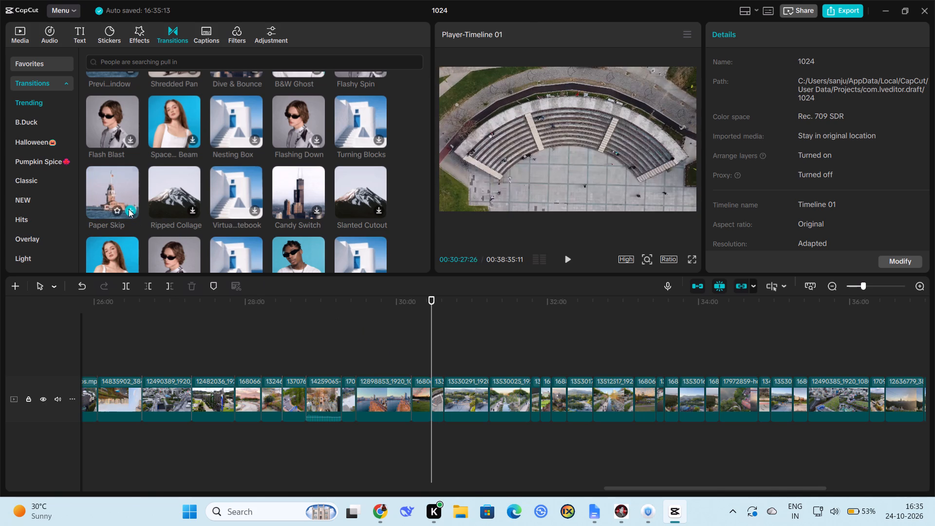
{"action": "left_click", "coordinate": [129, 209]}
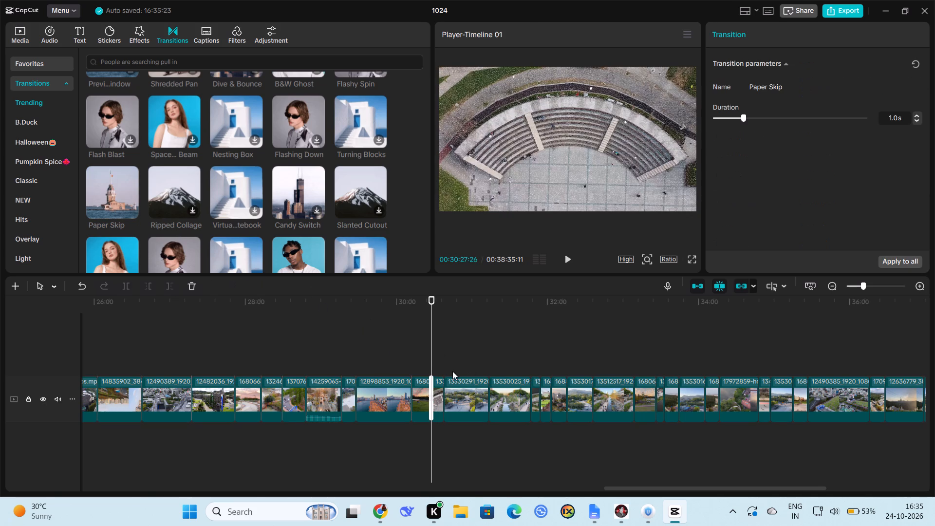
{"action": "left_click", "coordinate": [446, 368]}
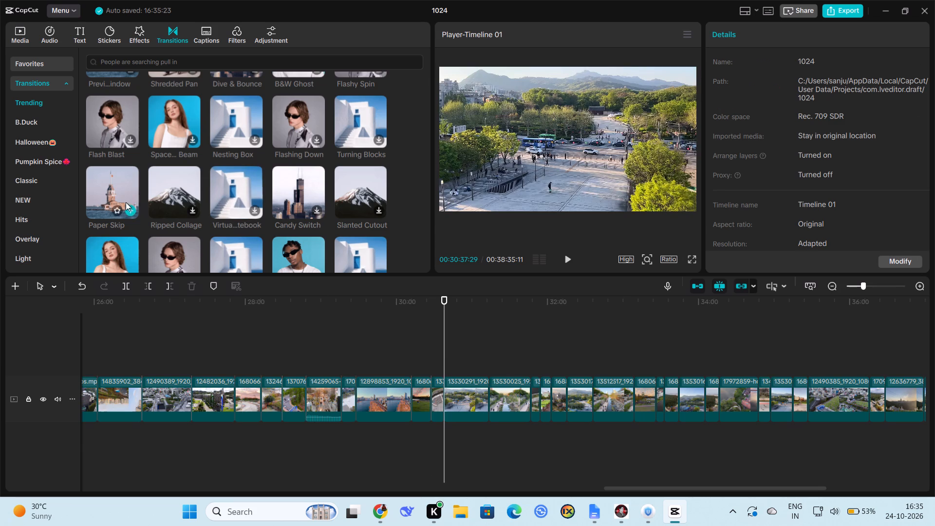
{"action": "left_click", "coordinate": [130, 208]}
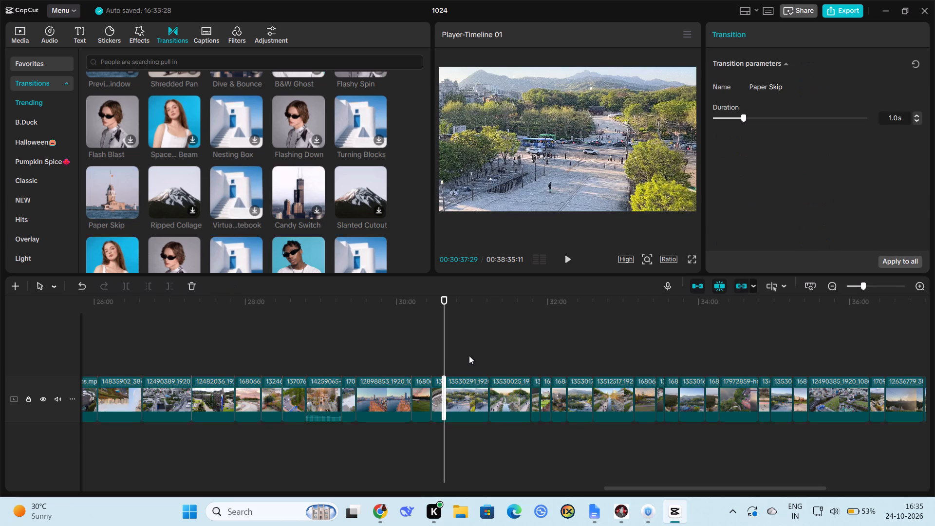
{"action": "left_click", "coordinate": [490, 366]}
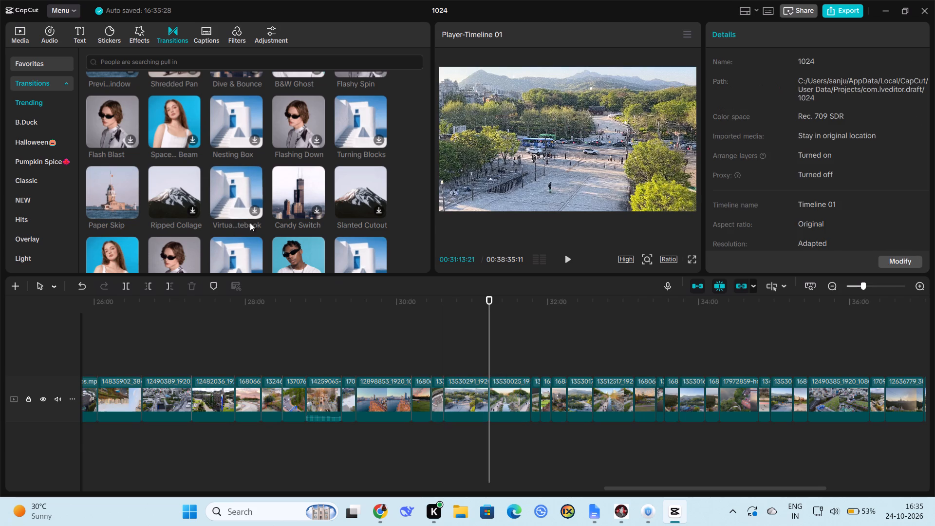
{"action": "left_click", "coordinate": [131, 211]}
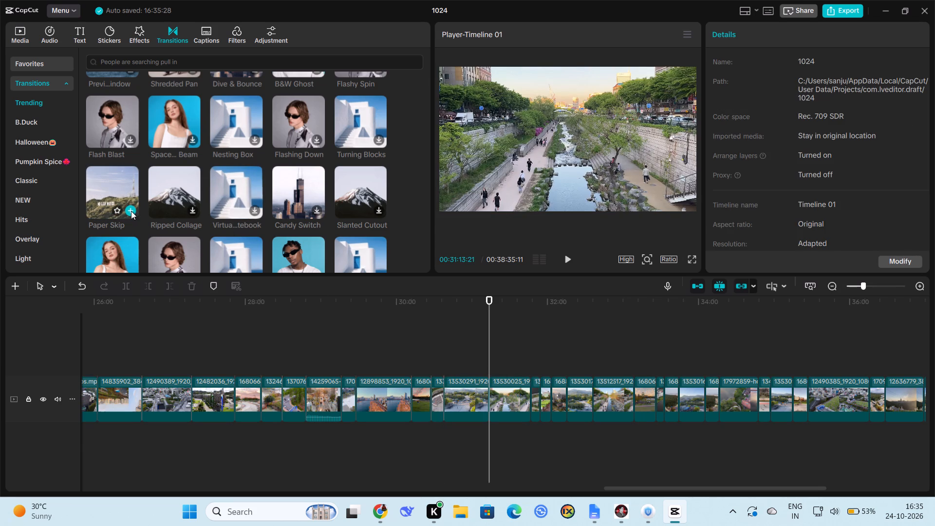
Add the Paper Skip transition at the cuts near 31:46, 31:54, 32:03 and 32:15, from the end of clip 13530025 onward.
{"action": "left_click", "coordinate": [533, 364]}
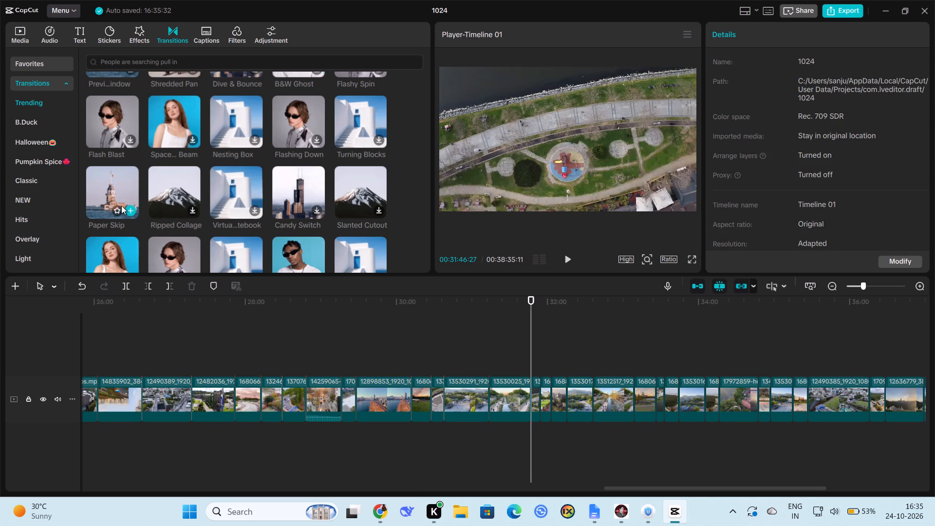
{"action": "left_click", "coordinate": [127, 210]}
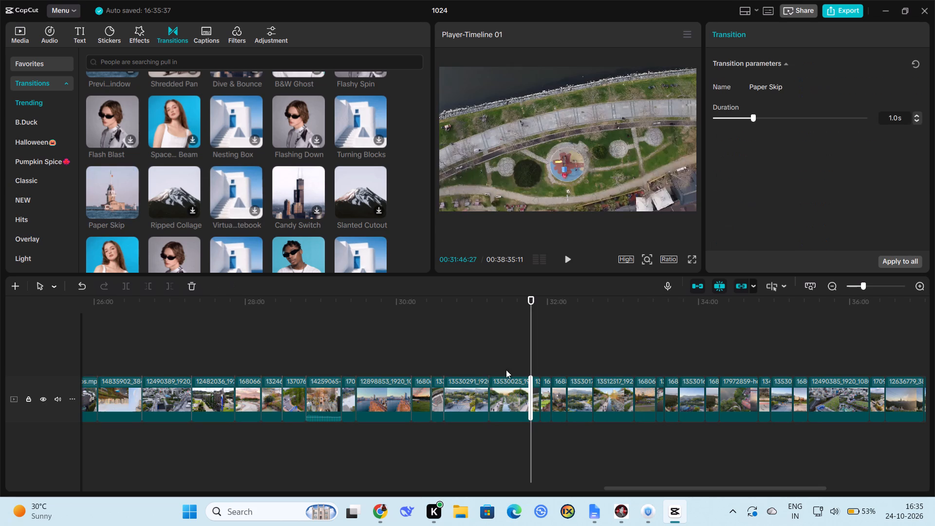
{"action": "left_click", "coordinate": [541, 368]}
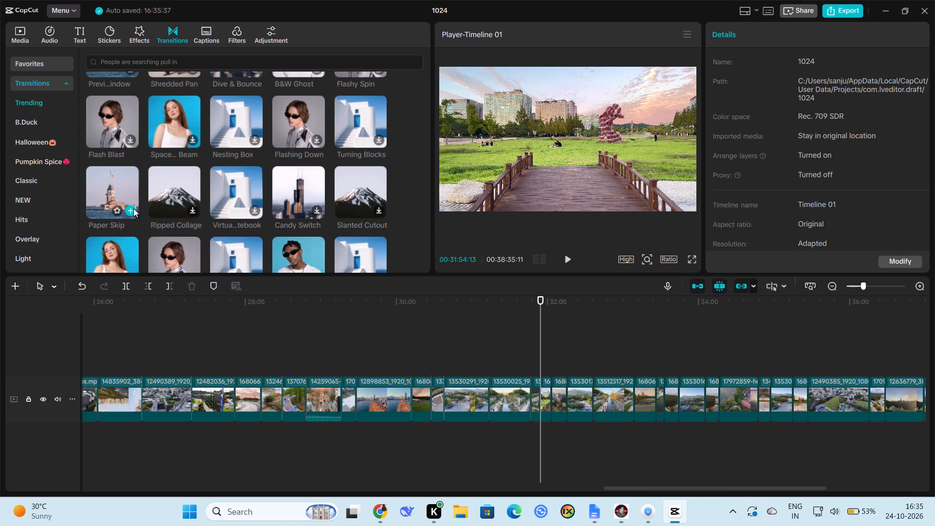
{"action": "left_click", "coordinate": [130, 209]}
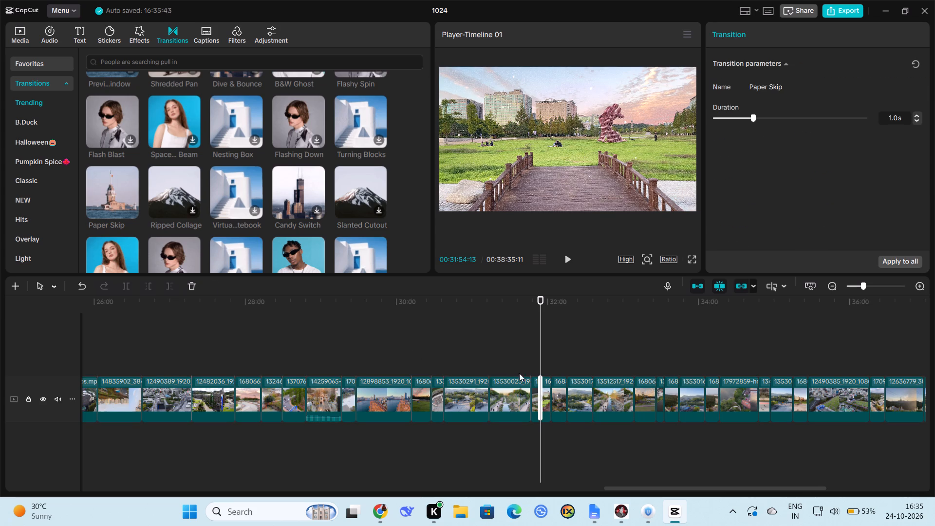
{"action": "left_click", "coordinate": [552, 371]}
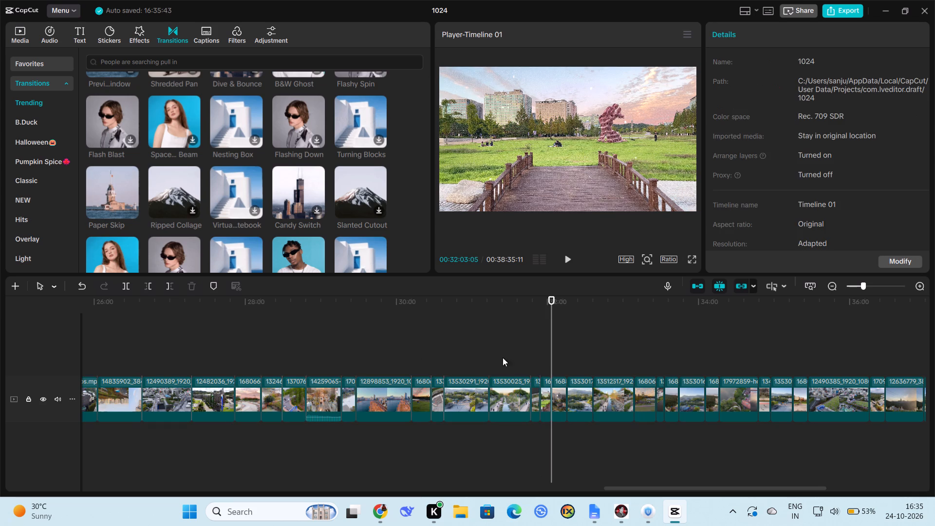
{"action": "left_click", "coordinate": [131, 209]}
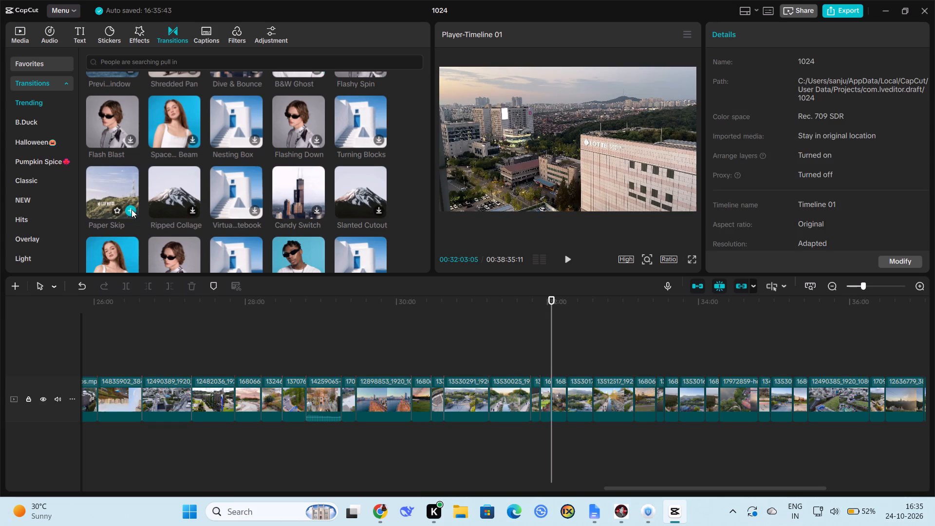
{"action": "left_click", "coordinate": [567, 362]}
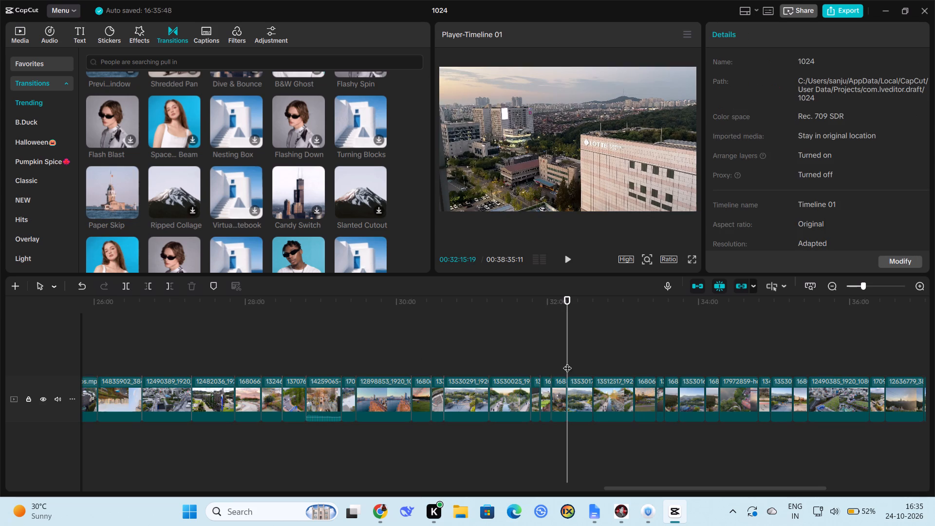
{"action": "left_click", "coordinate": [130, 206]}
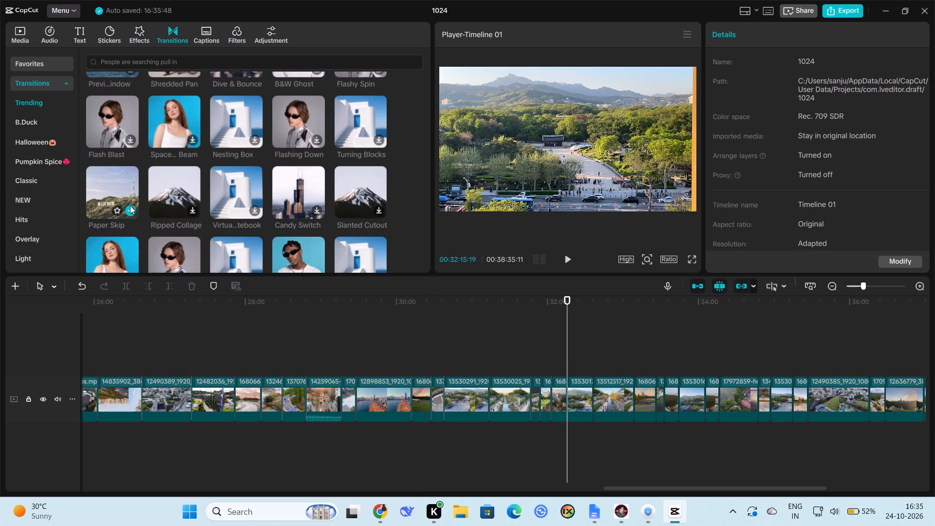
Add the Paper Skip transition at the cuts near 32:36, 33:05 and 33:26, from the start of clip 13512517 onward.
{"action": "left_click", "coordinate": [592, 364]}
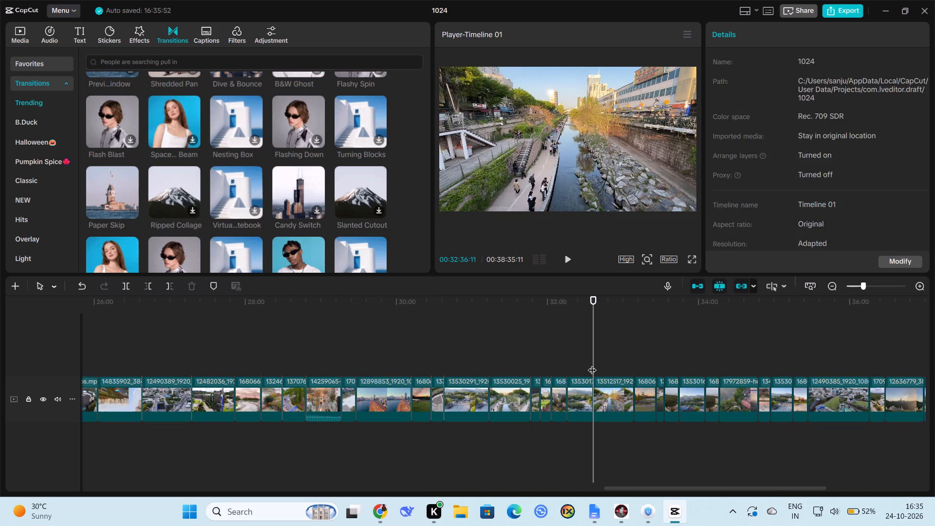
{"action": "left_click", "coordinate": [130, 207]}
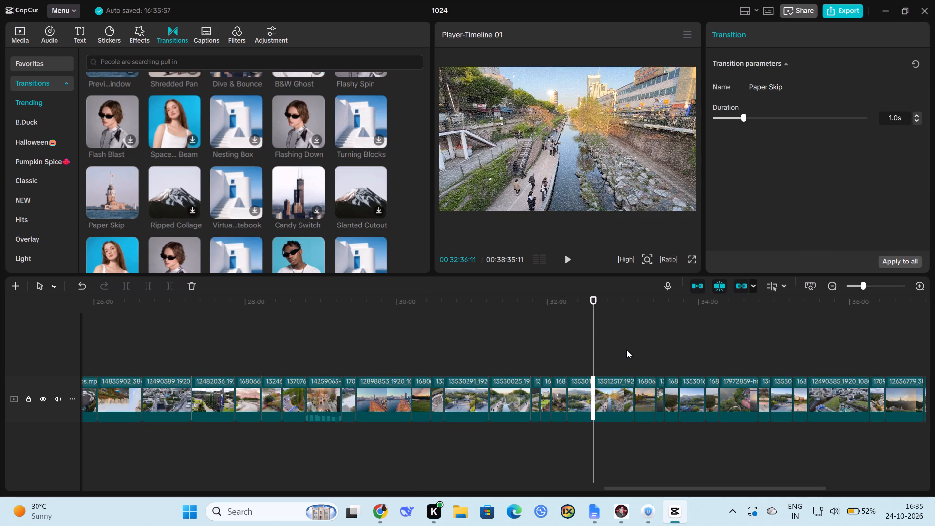
{"action": "left_click", "coordinate": [630, 355]}
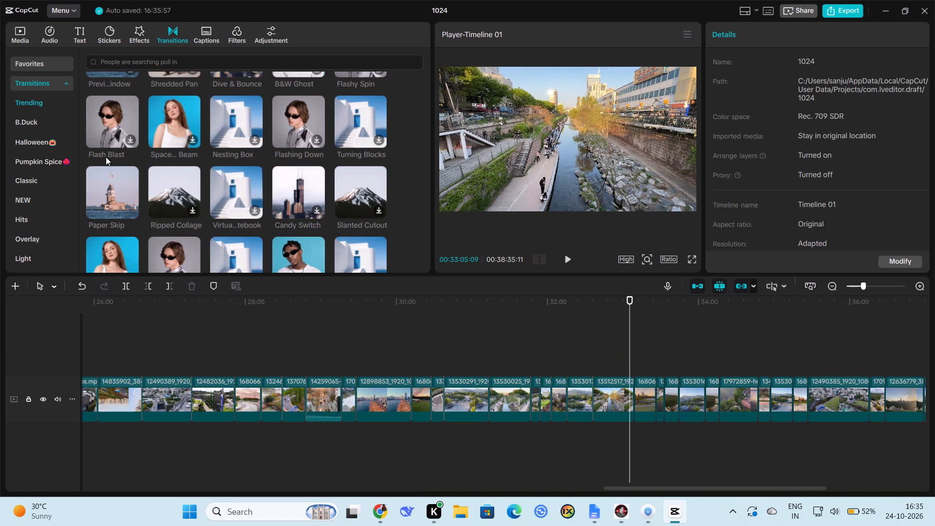
{"action": "left_click", "coordinate": [130, 208]}
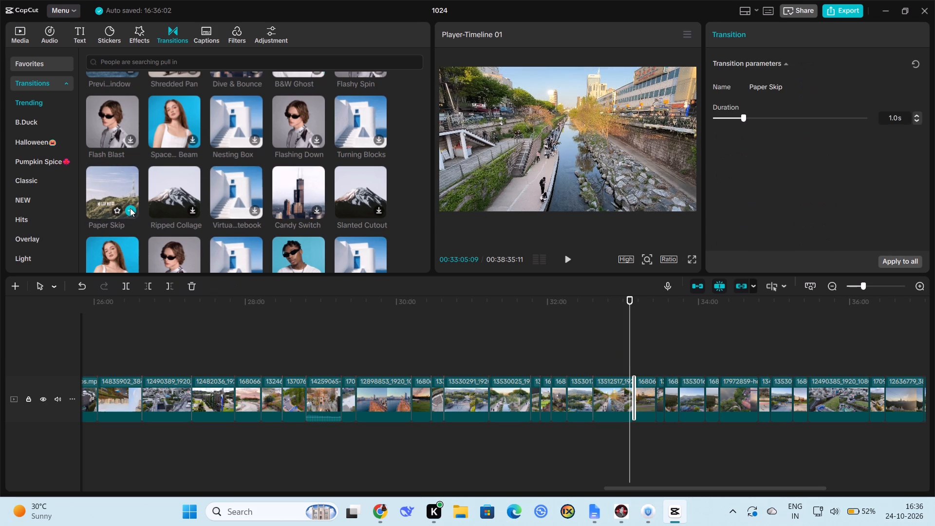
{"action": "left_click", "coordinate": [656, 367]}
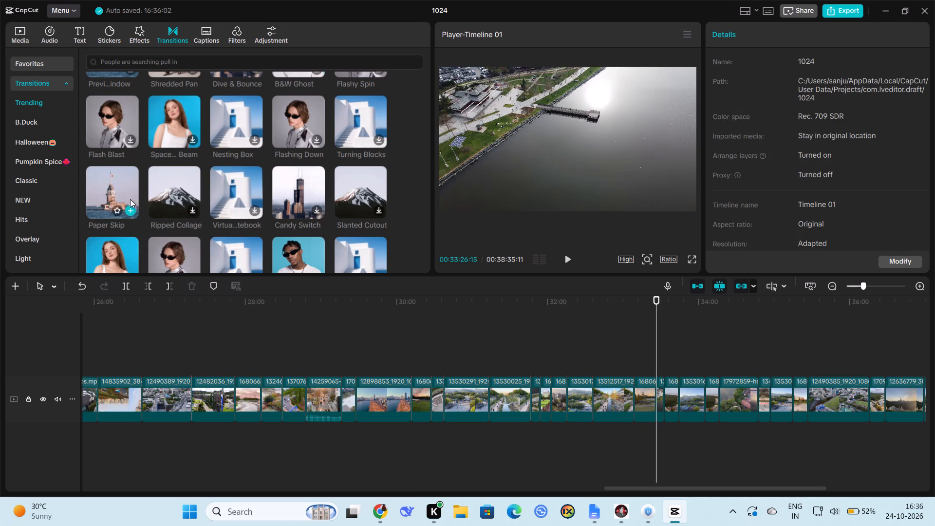
{"action": "left_click", "coordinate": [132, 206]}
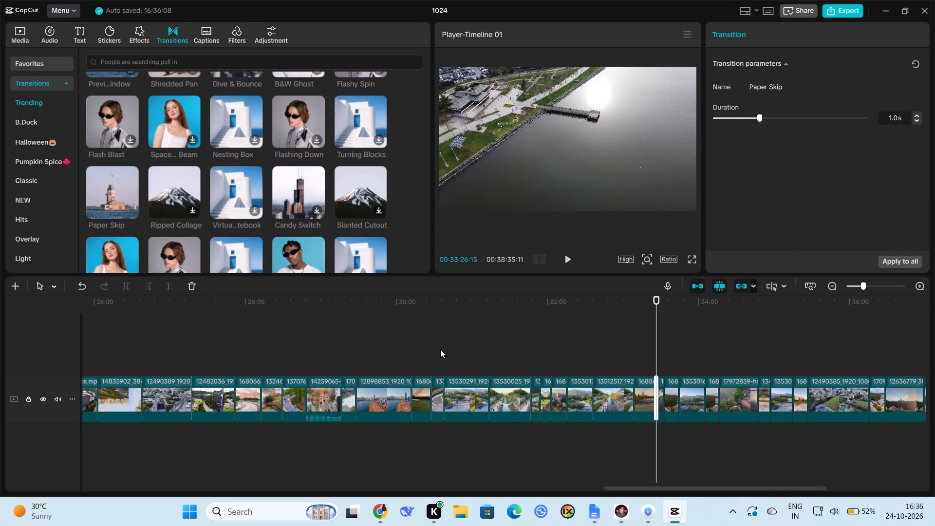
Add the Paper Skip transition at the cuts near 33:41, 34:05 and 34:16, up to the start of clip 17972859.
{"action": "left_click", "coordinate": [675, 371]}
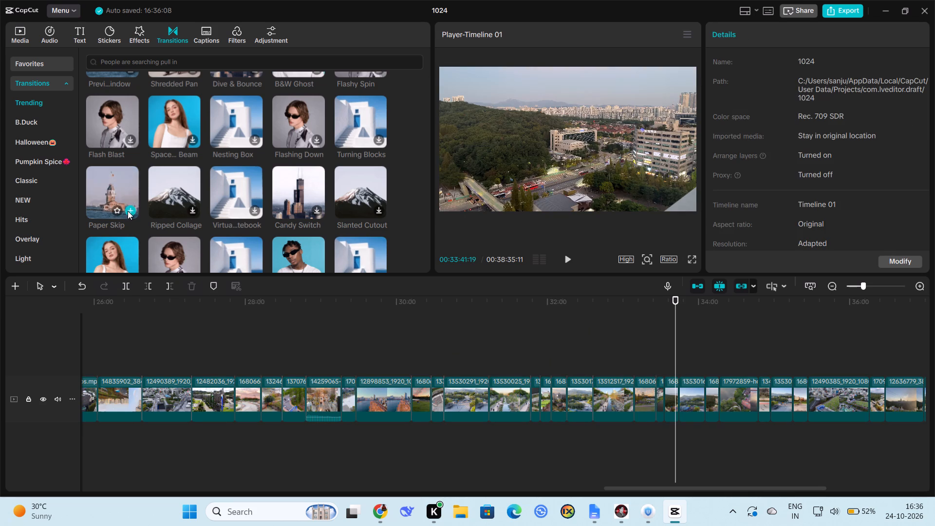
{"action": "left_click", "coordinate": [128, 208]}
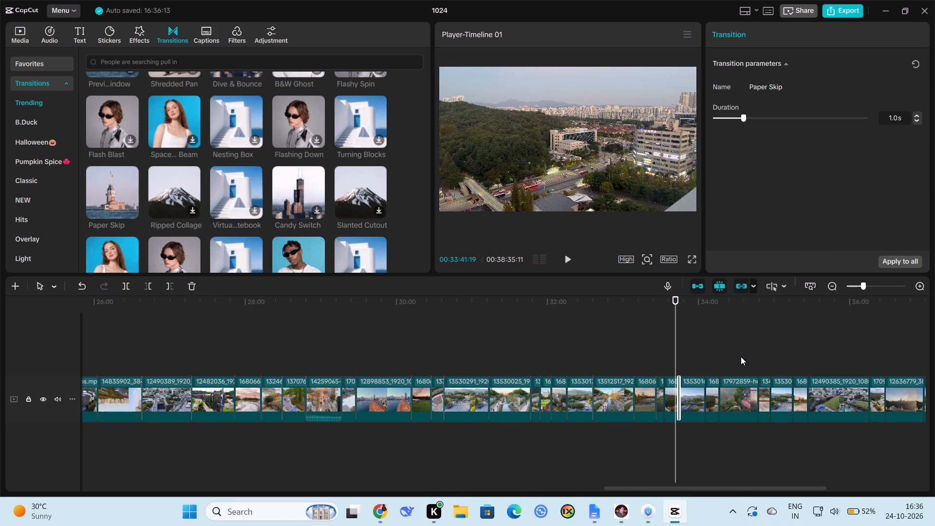
{"action": "left_click", "coordinate": [705, 373]}
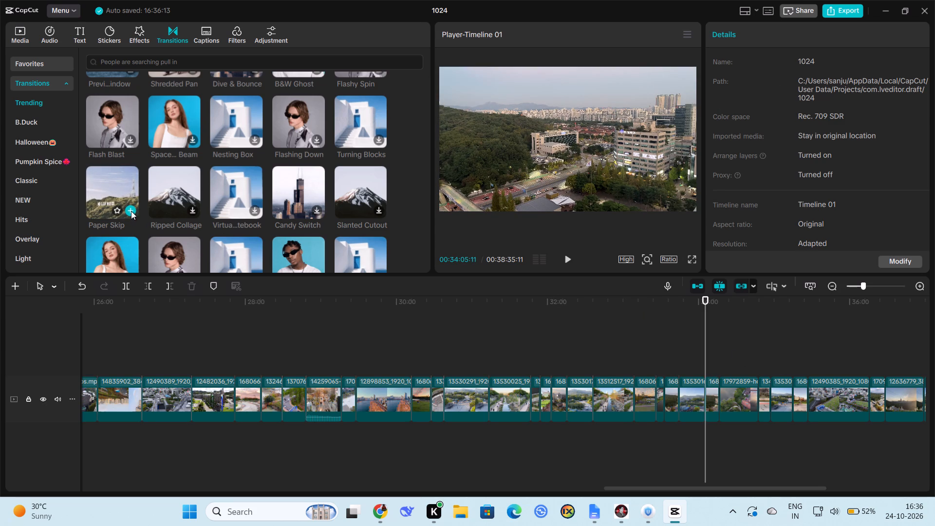
{"action": "left_click", "coordinate": [131, 211]}
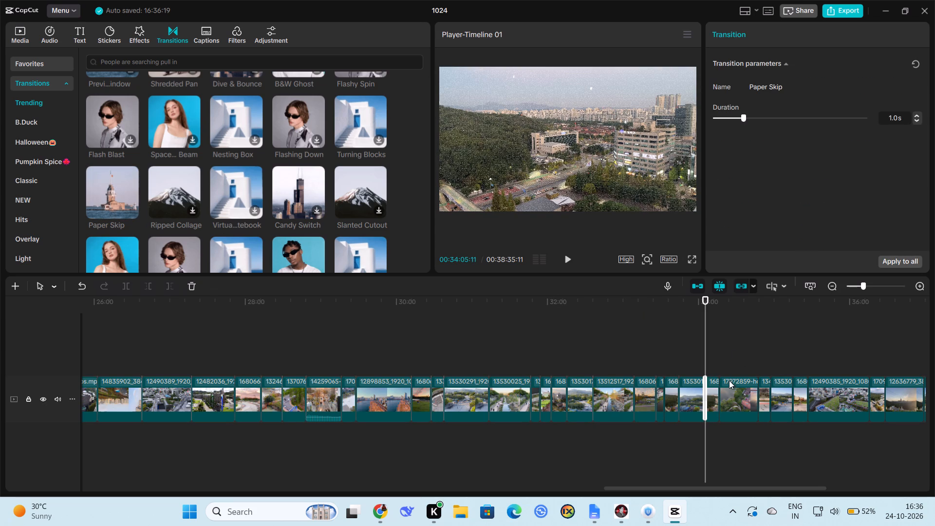
{"action": "left_click", "coordinate": [720, 369]}
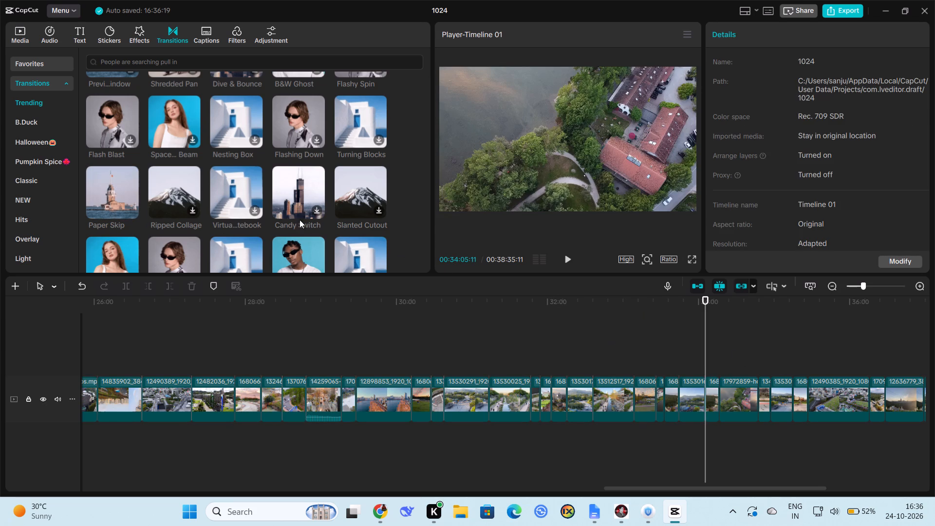
{"action": "left_click", "coordinate": [130, 210]}
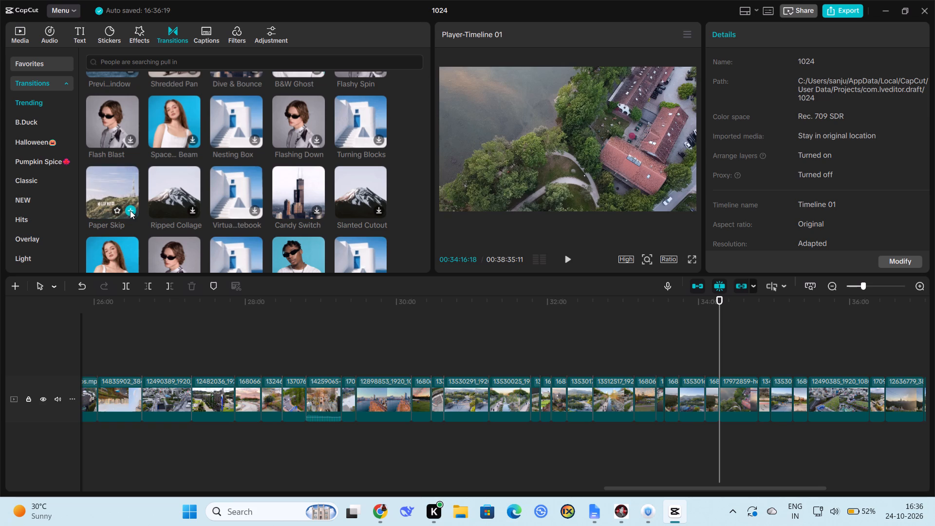
Add the Paper Skip transition at the cuts near 34:47, 34:57 and 35:15, from the end of clip 17972859 onward.
{"action": "left_click", "coordinate": [757, 372]}
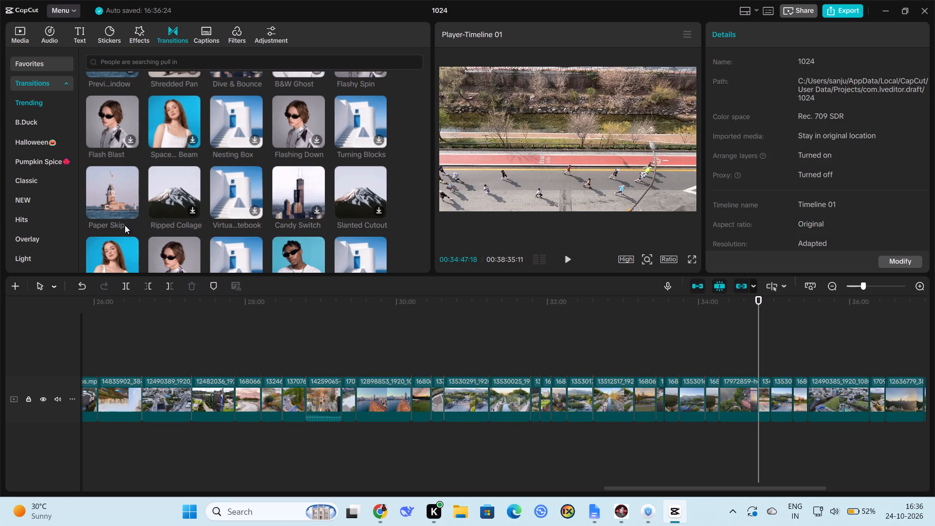
{"action": "left_click", "coordinate": [129, 211]}
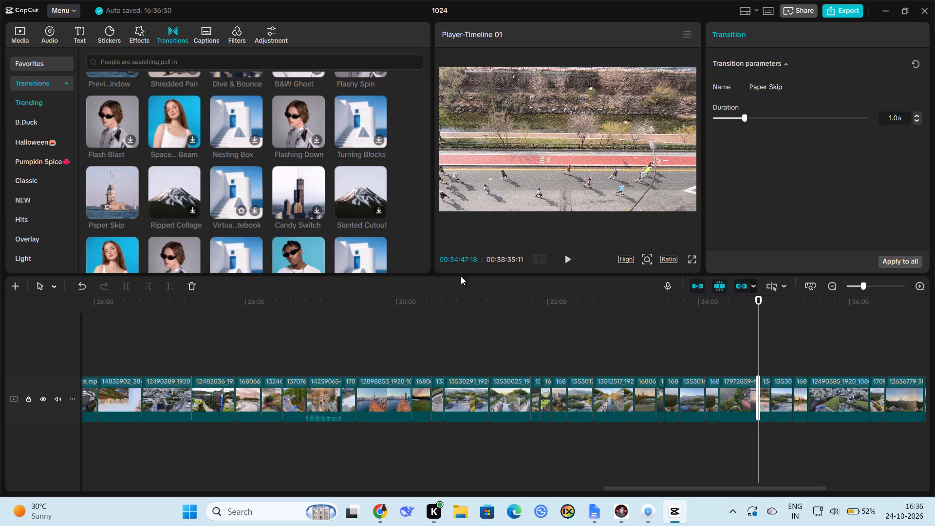
{"action": "left_click", "coordinate": [766, 358]}
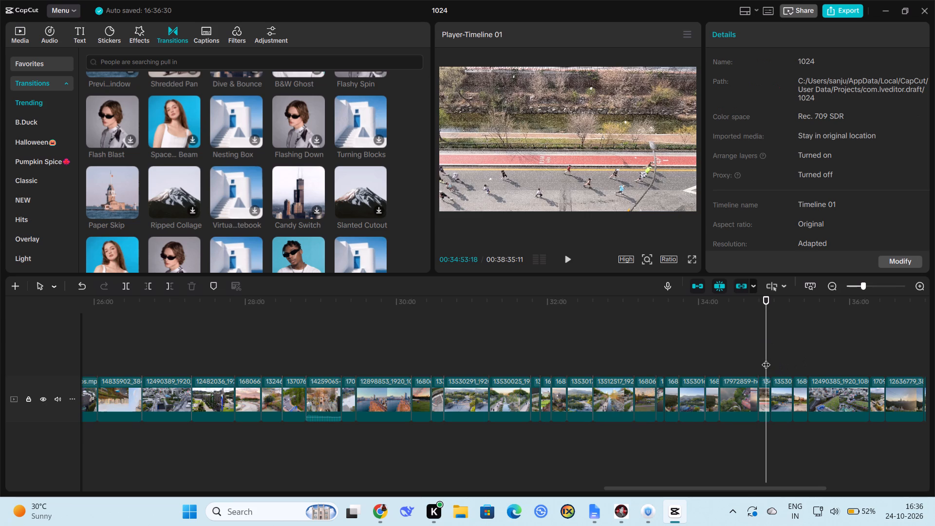
{"action": "left_click", "coordinate": [771, 363]}
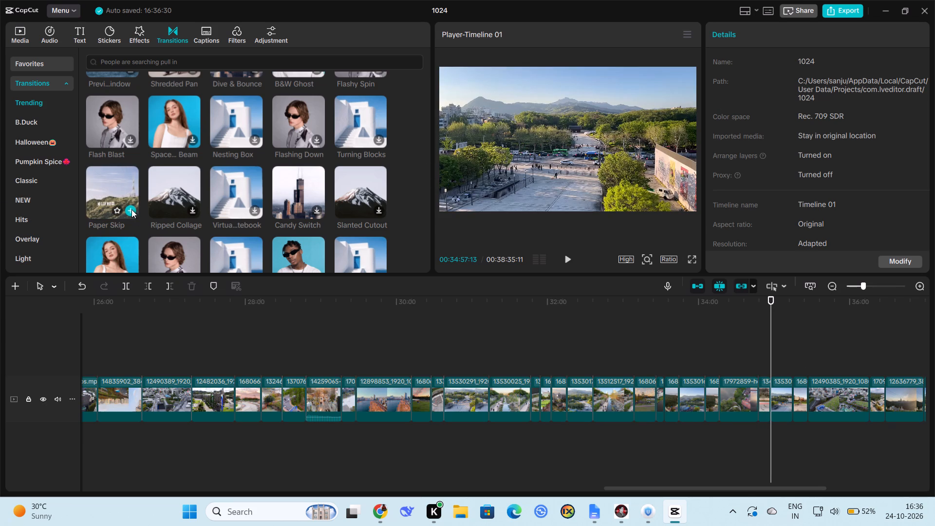
{"action": "left_click", "coordinate": [131, 209]}
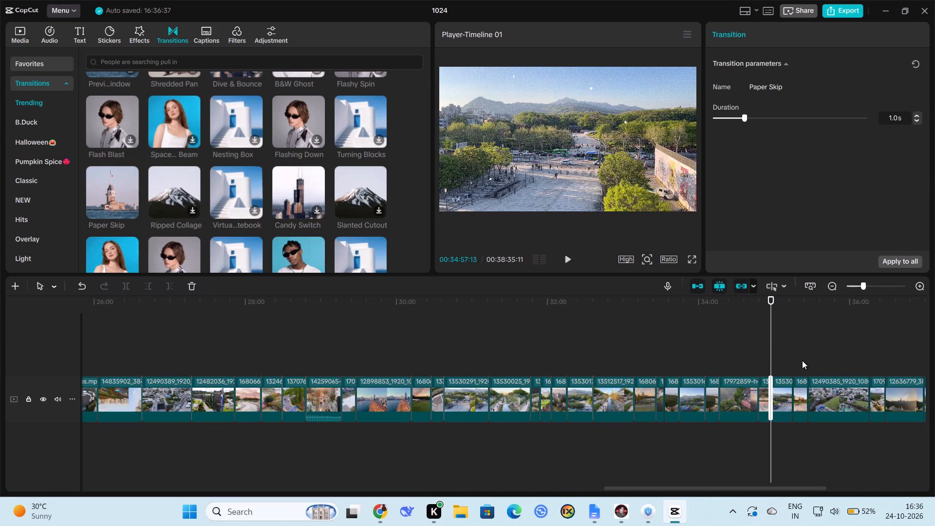
{"action": "left_click", "coordinate": [792, 358]}
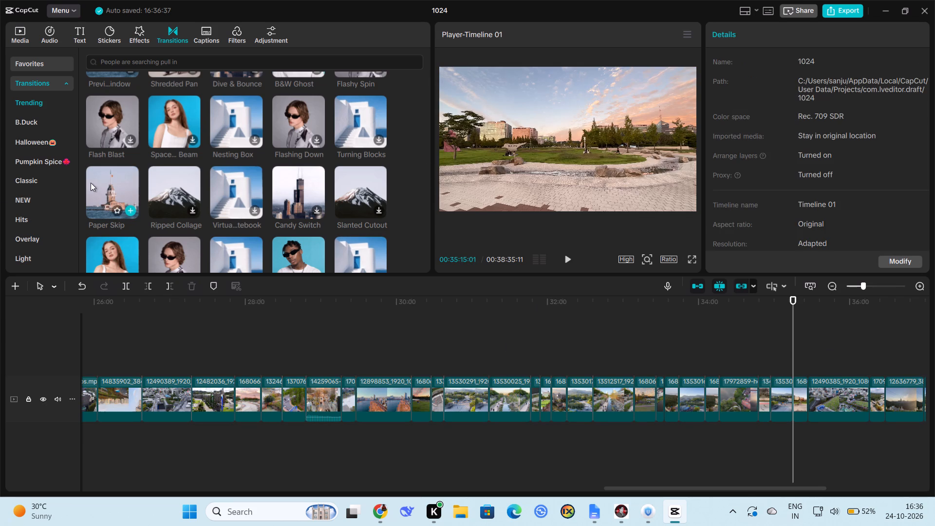
{"action": "left_click", "coordinate": [129, 209]}
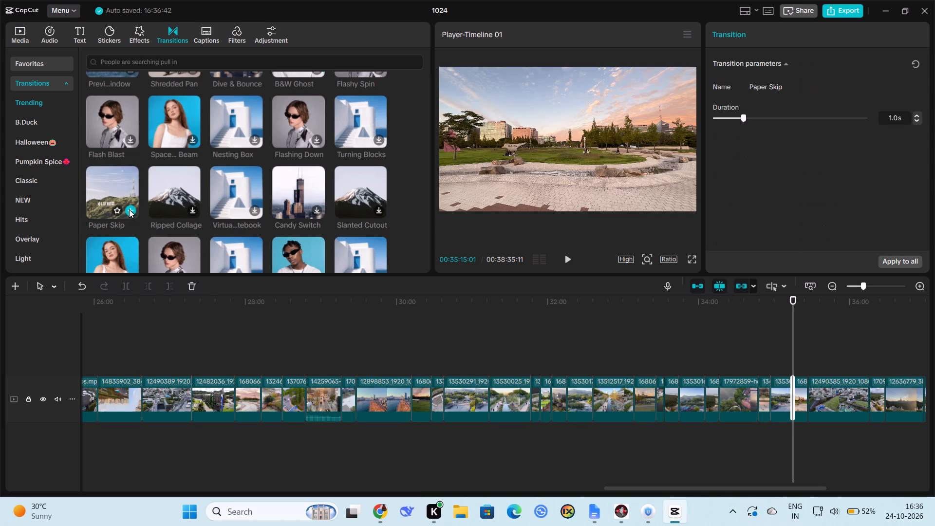
Add the Paper Skip transition at the cuts near 35:27, 36:15 and 36:28, from the start of clip 12490385 onward.
{"action": "left_click", "coordinate": [806, 356]}
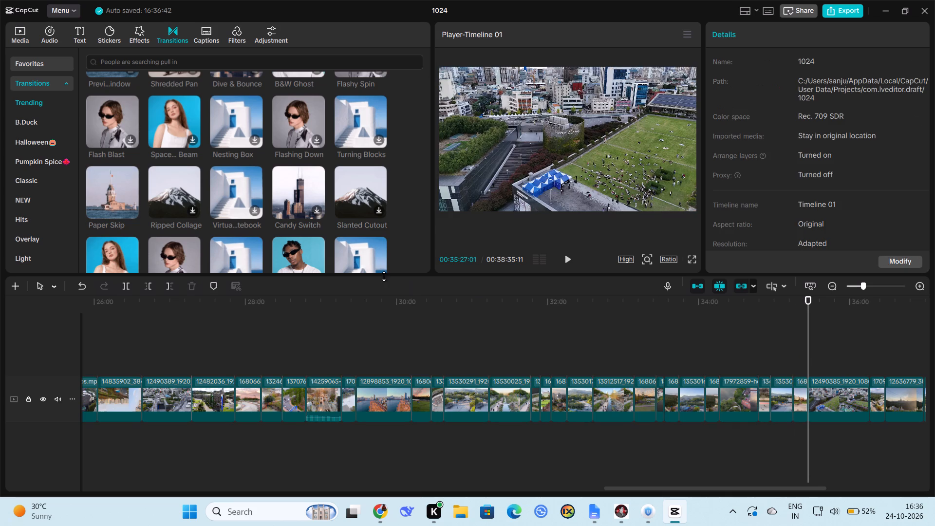
{"action": "left_click", "coordinate": [131, 209]}
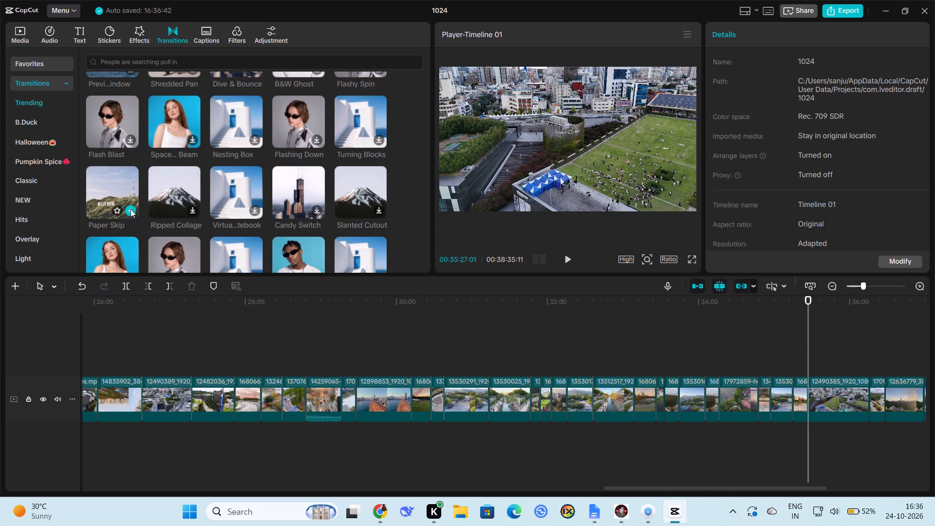
{"action": "left_click", "coordinate": [871, 369]}
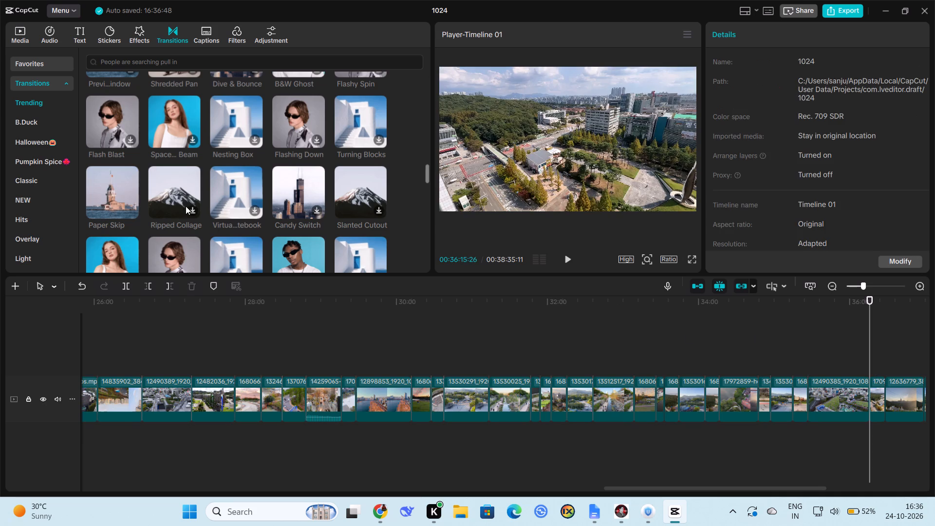
{"action": "left_click", "coordinate": [129, 210]}
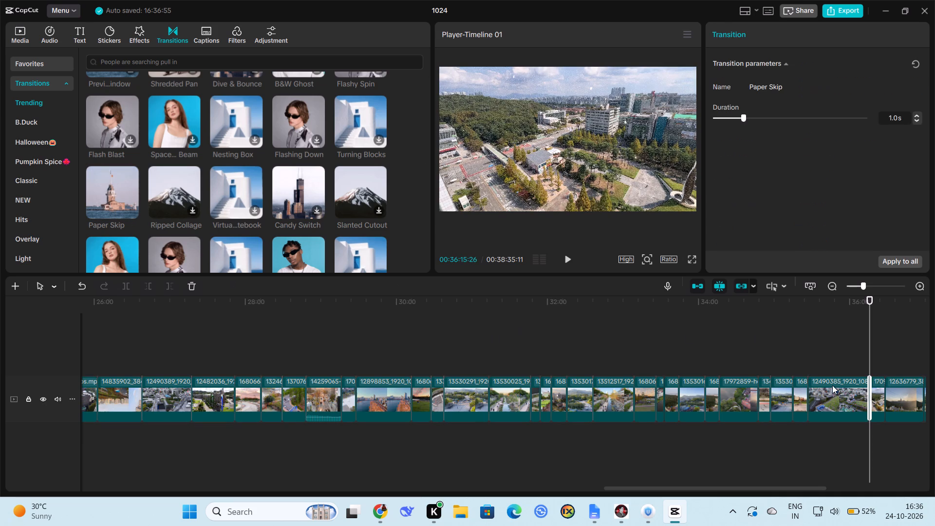
{"action": "left_click", "coordinate": [885, 355]}
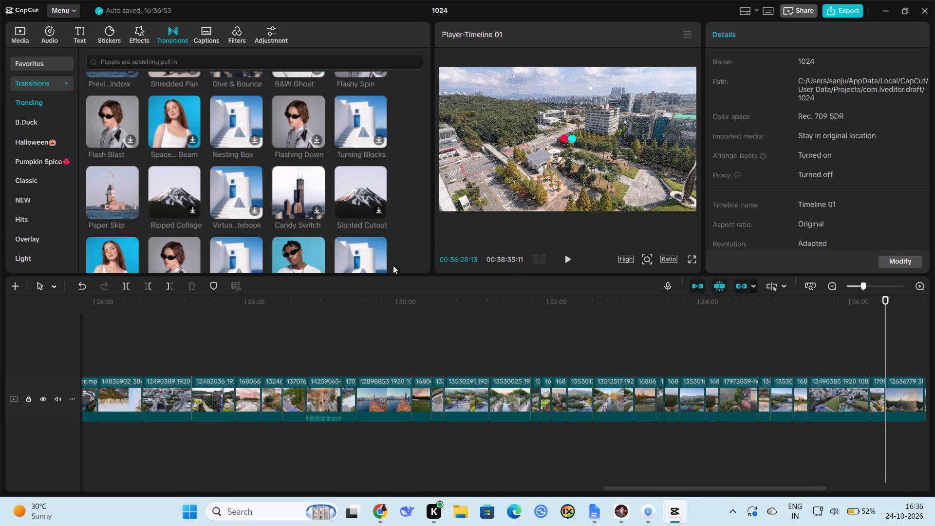
{"action": "left_click", "coordinate": [128, 210]}
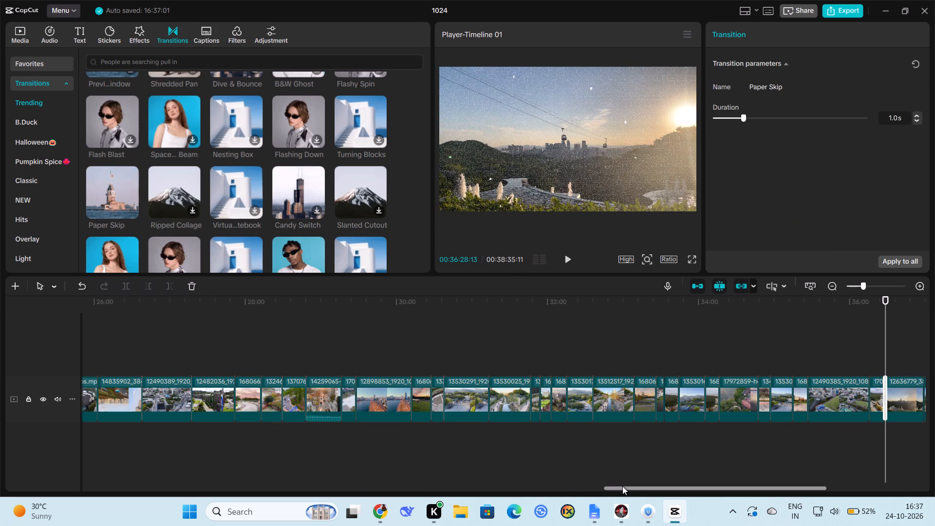
Add the Paper Skip transition at the cuts near 36:59, 37:16 and 37:33, from the end of clip 12636779 onward.
{"action": "left_click_drag", "start_coordinate": [622, 486], "coordinate": [728, 480]}
{"action": "left_click", "coordinate": [550, 358]}
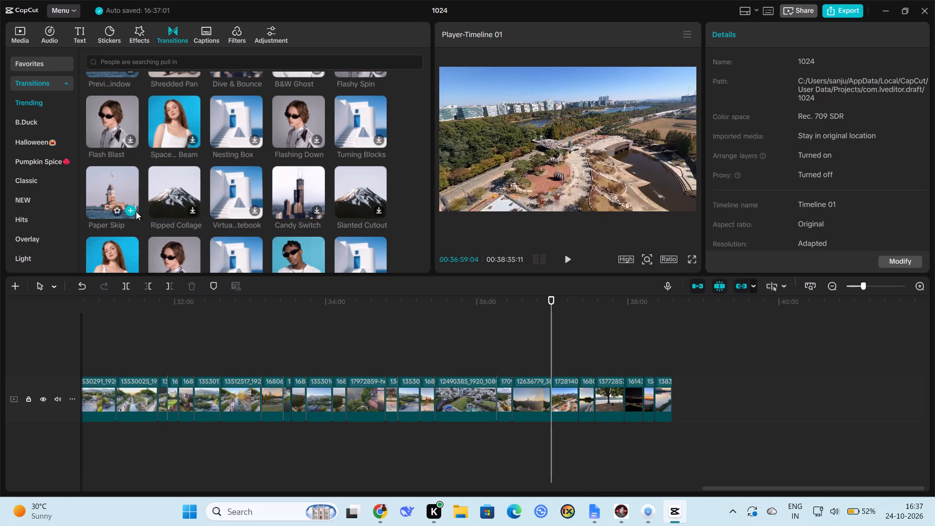
{"action": "left_click", "coordinate": [131, 209]}
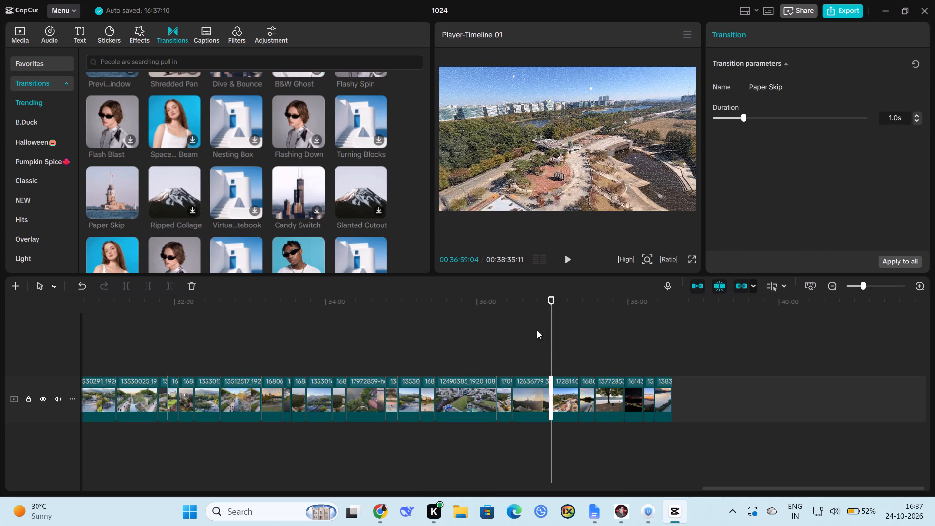
{"action": "left_click", "coordinate": [574, 357]}
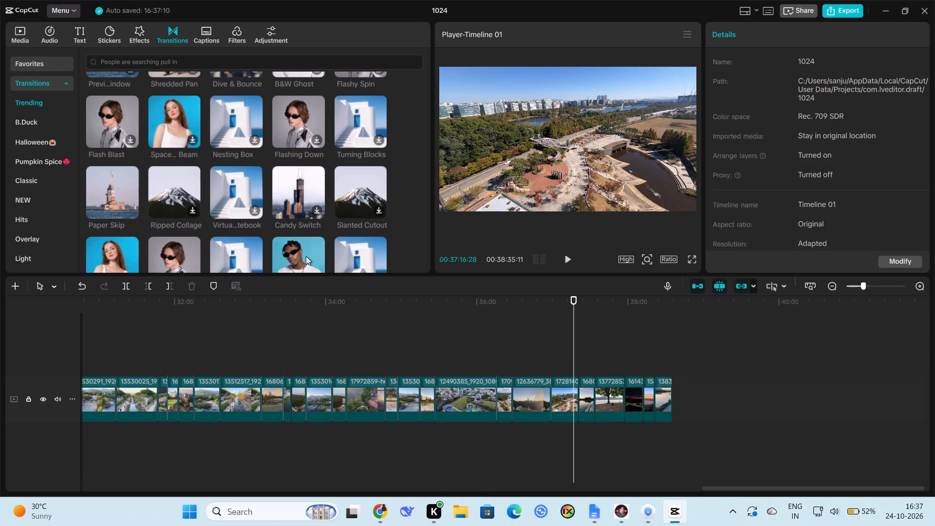
{"action": "left_click", "coordinate": [129, 208]}
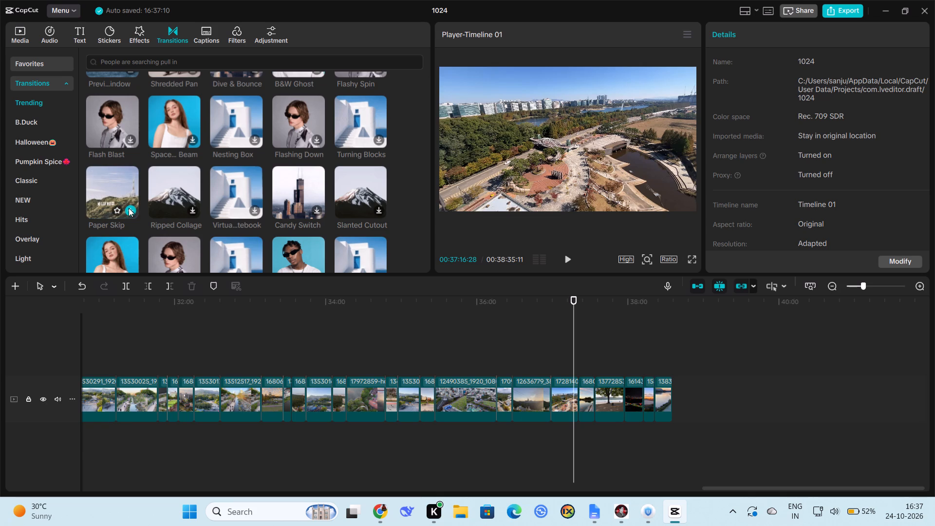
{"action": "left_click", "coordinate": [594, 364]}
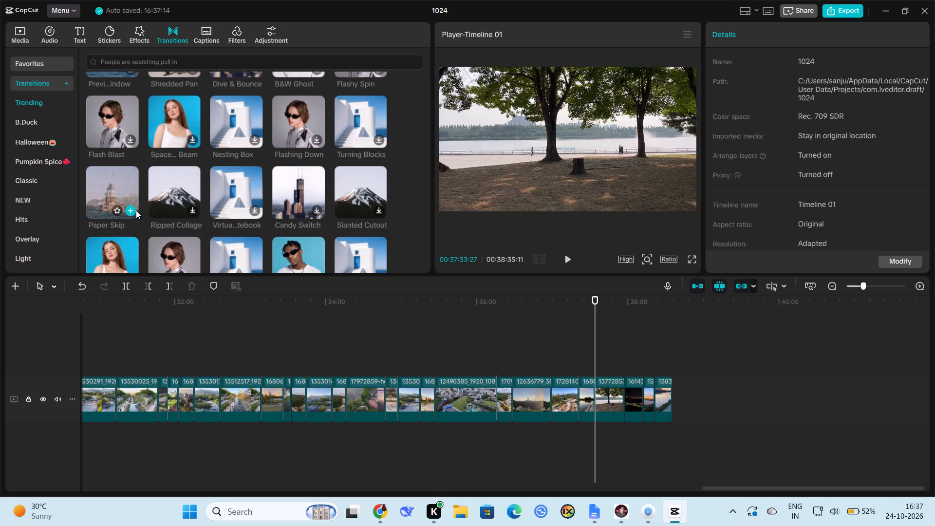
{"action": "left_click", "coordinate": [131, 210]}
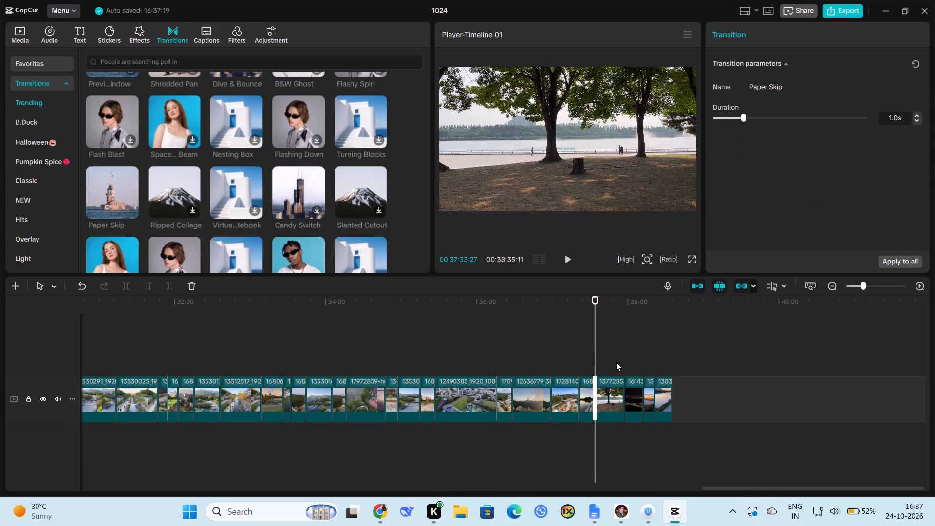
Add the Paper Skip transition at the cuts near 37:57 and 38:12, from the end of clip 1377285 onward.
{"action": "left_click", "coordinate": [623, 362]}
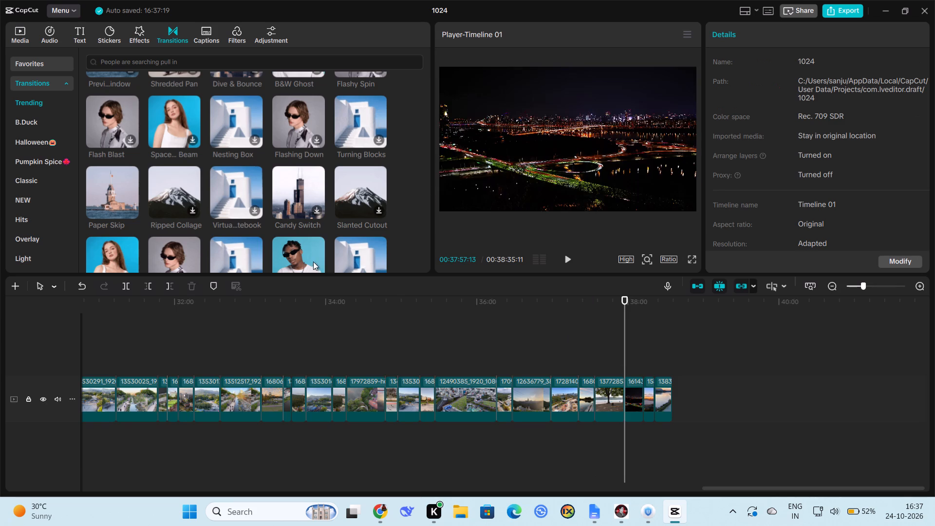
{"action": "left_click", "coordinate": [131, 208]}
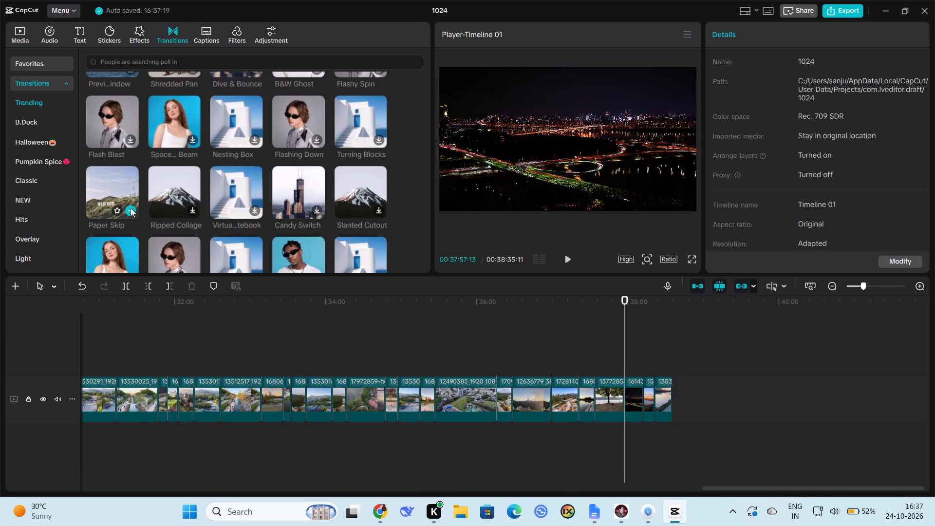
{"action": "left_click", "coordinate": [642, 361]}
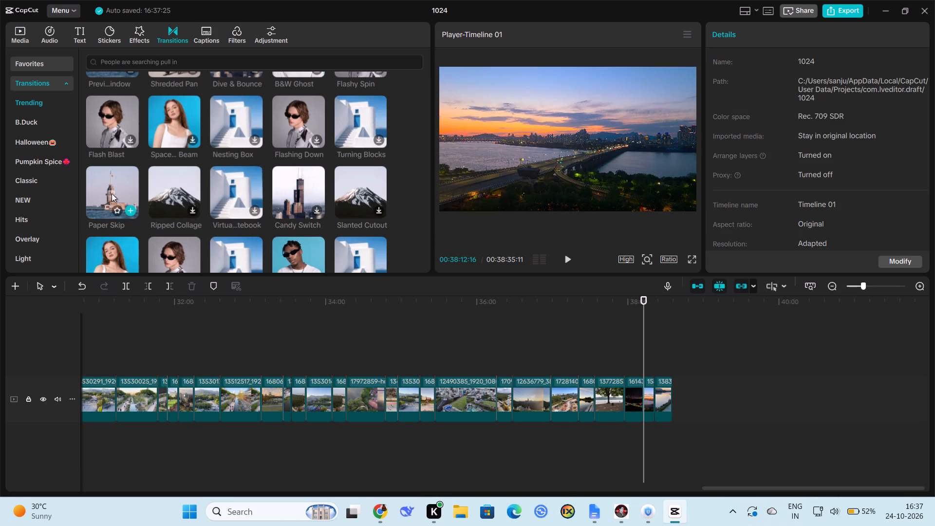
{"action": "left_click", "coordinate": [131, 207]}
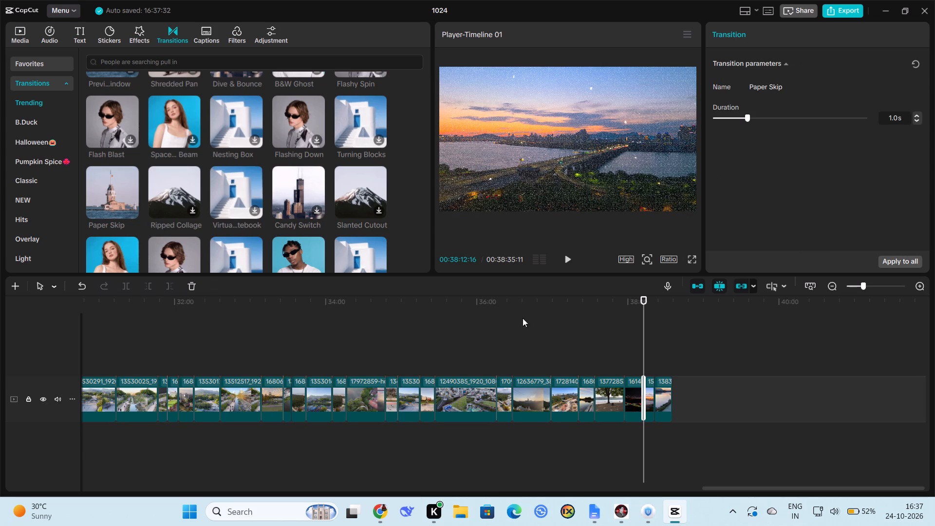
Preview the Paper Skip transition for the last cut, near 38:21, and play it back.
{"action": "left_click", "coordinate": [654, 361]}
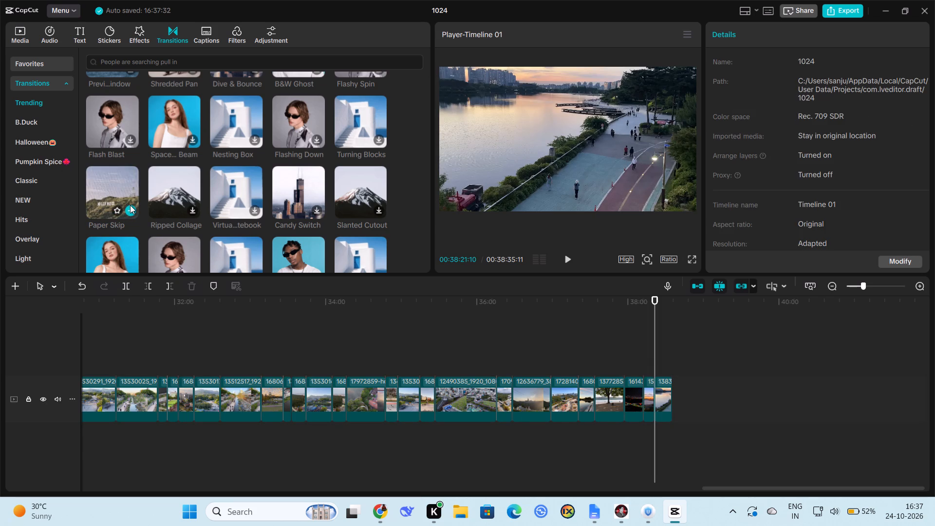
{"action": "left_click", "coordinate": [130, 205]}
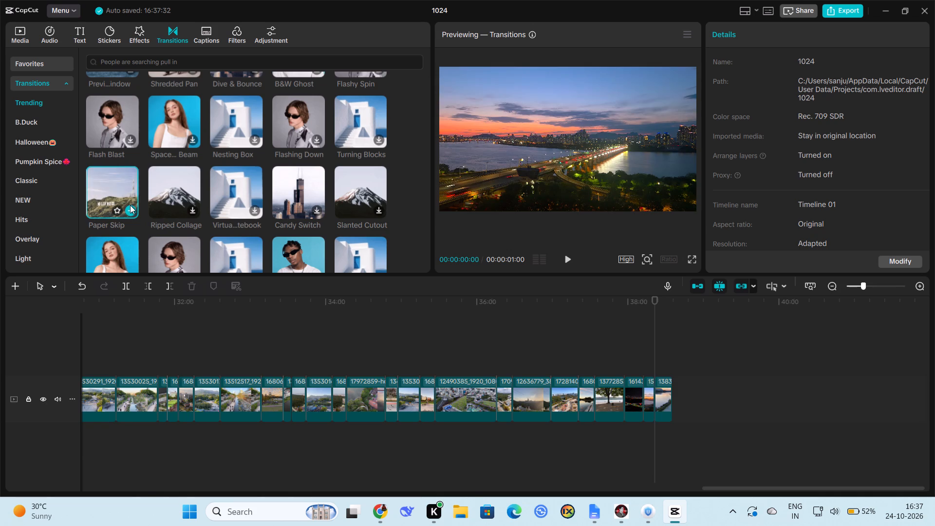
{"action": "left_click", "coordinate": [567, 259]}
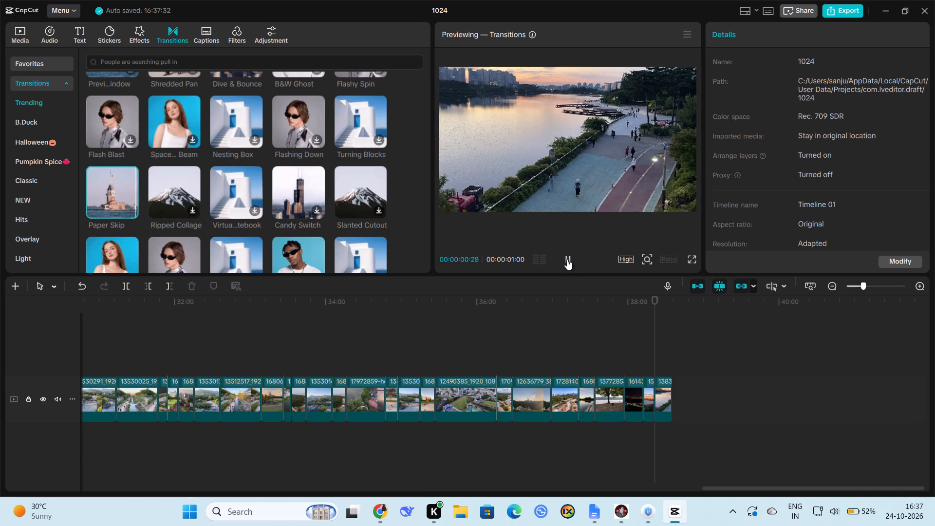
{"action": "left_click", "coordinate": [567, 259]}
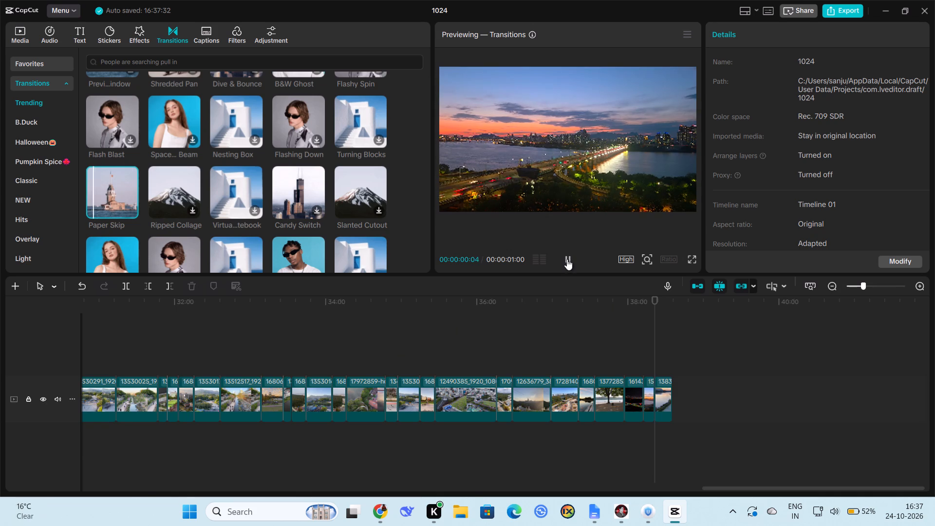
Combine all the clips and transitions on the timeline into one compound clip.
{"action": "left_click", "coordinate": [587, 321]}
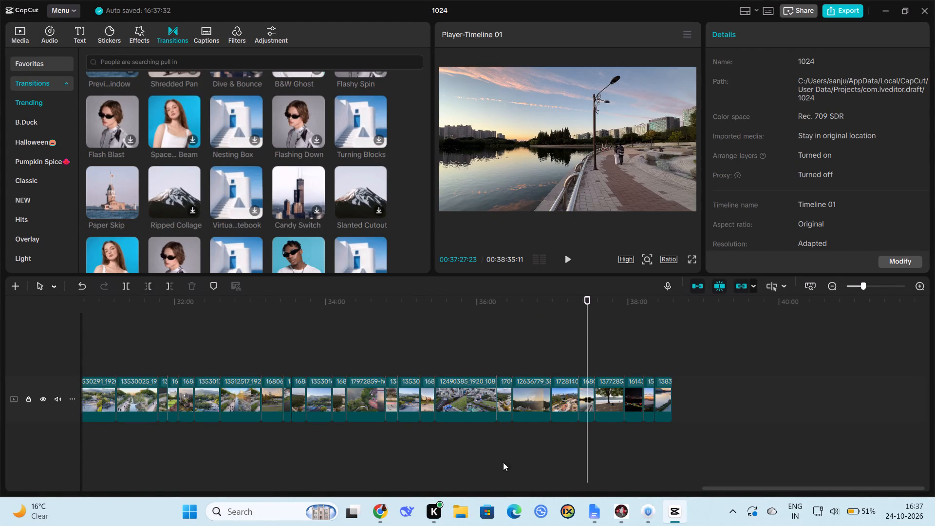
{"action": "left_click", "coordinate": [758, 485]}
{"action": "left_click_drag", "start_coordinate": [765, 487], "coordinate": [393, 485]}
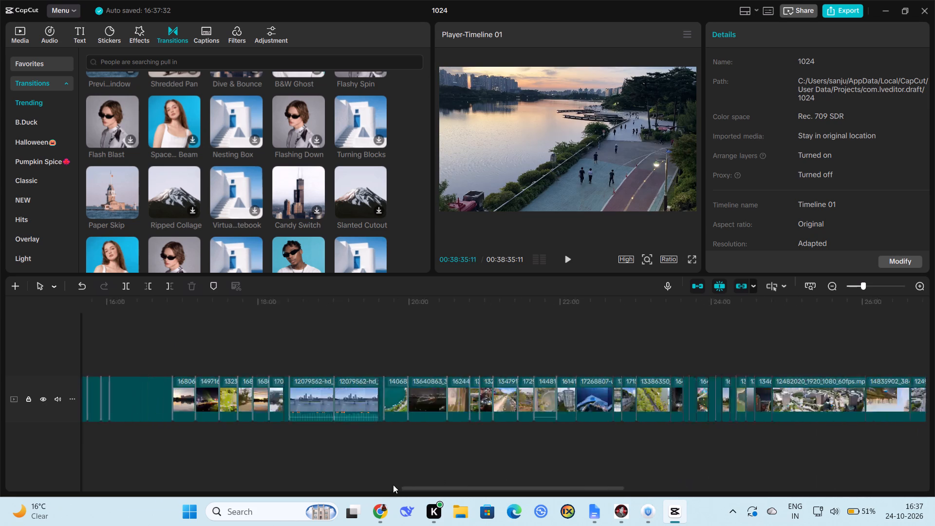
{"action": "left_click_drag", "start_coordinate": [393, 485], "coordinate": [88, 509]}
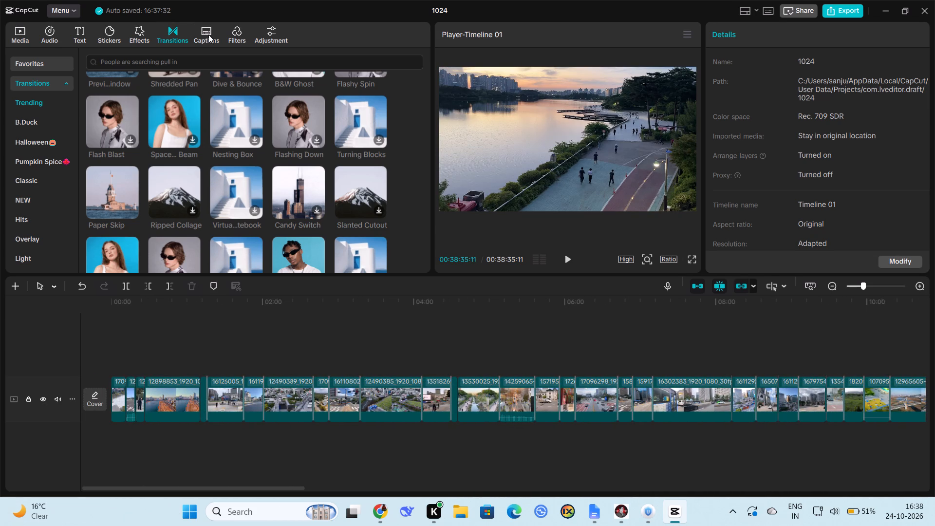
{"action": "left_click", "coordinate": [268, 38]}
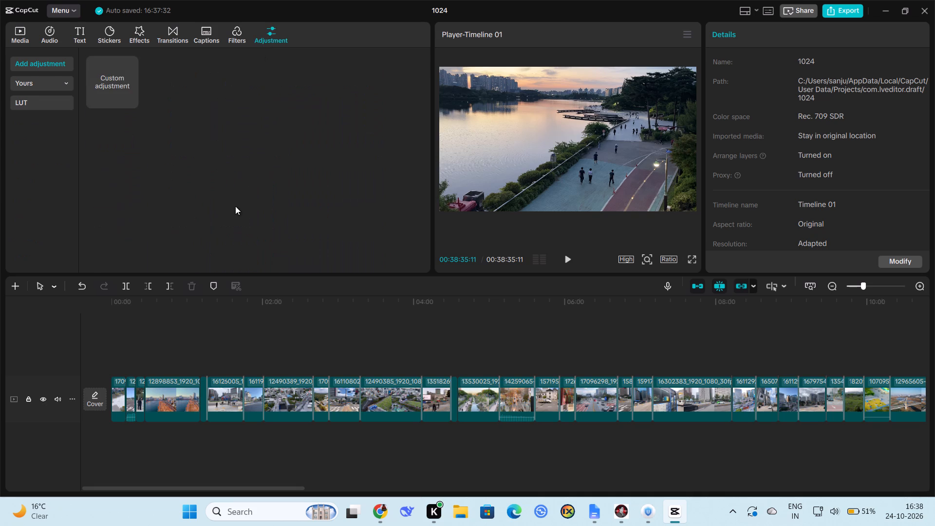
{"action": "left_click", "coordinate": [126, 444]}
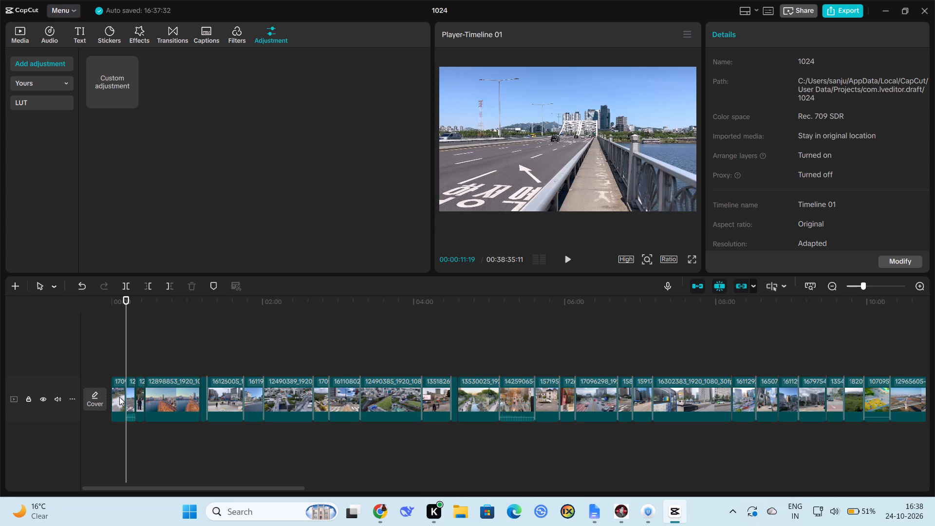
{"action": "key", "text": "ctrl+a"}
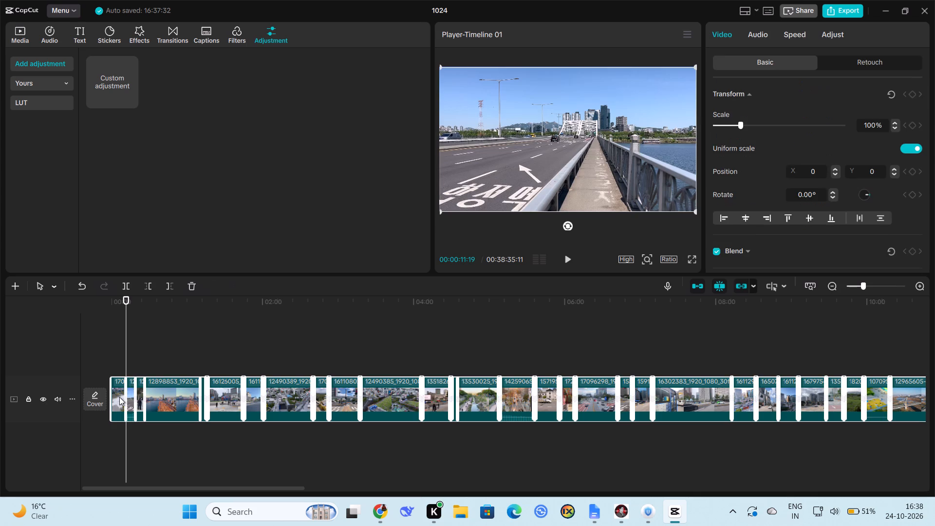
{"action": "right_click", "coordinate": [177, 402]}
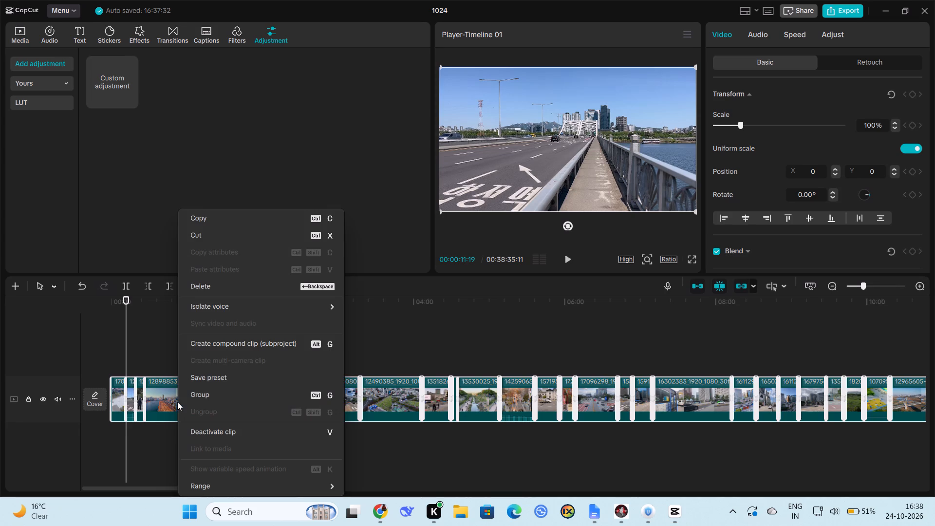
{"action": "left_click", "coordinate": [227, 342]}
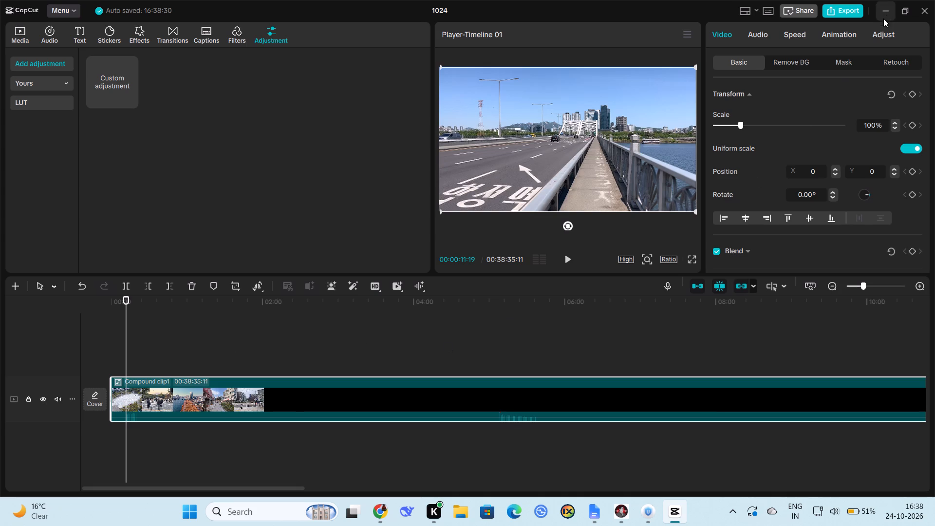
Enable Auto adjust on the compound clip and lower its intensity to 1.
{"action": "left_click", "coordinate": [882, 32]}
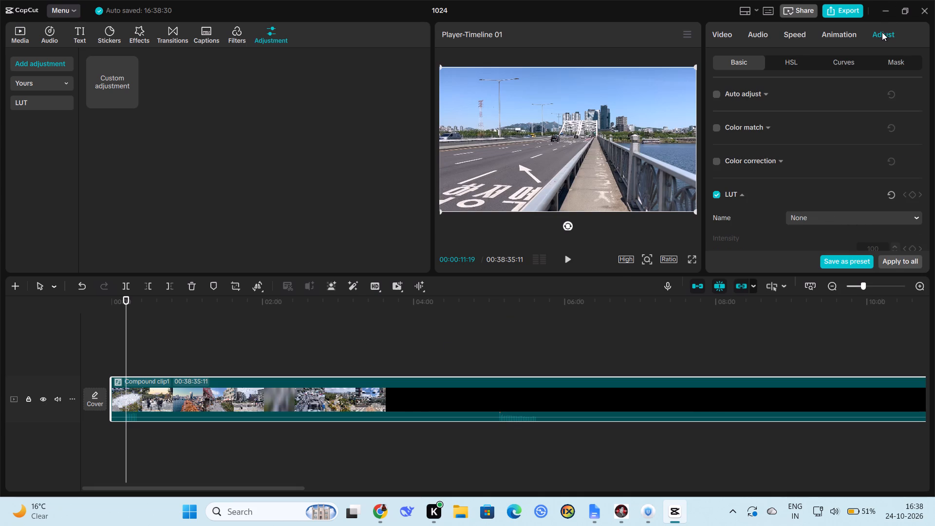
{"action": "left_click", "coordinate": [715, 92]}
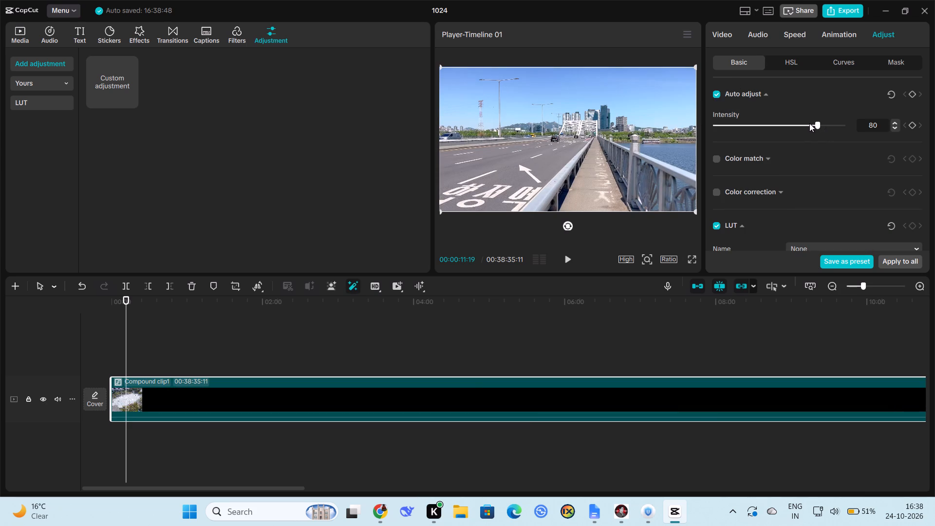
{"action": "left_click", "coordinate": [806, 123]}
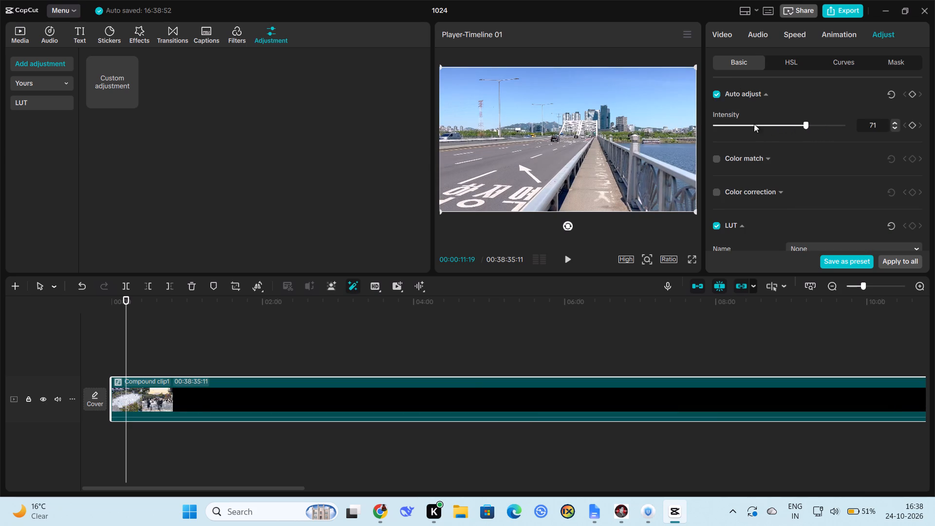
{"action": "left_click", "coordinate": [732, 123]}
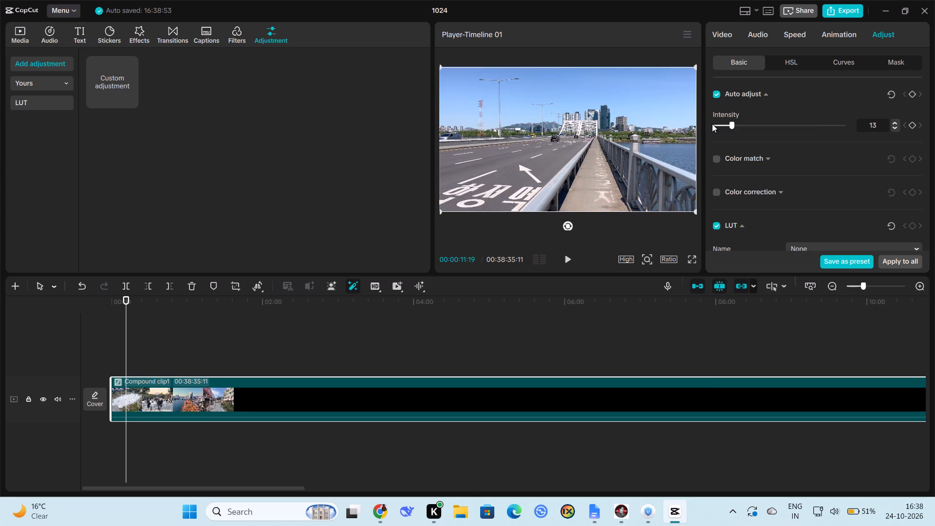
{"action": "left_click", "coordinate": [712, 123]}
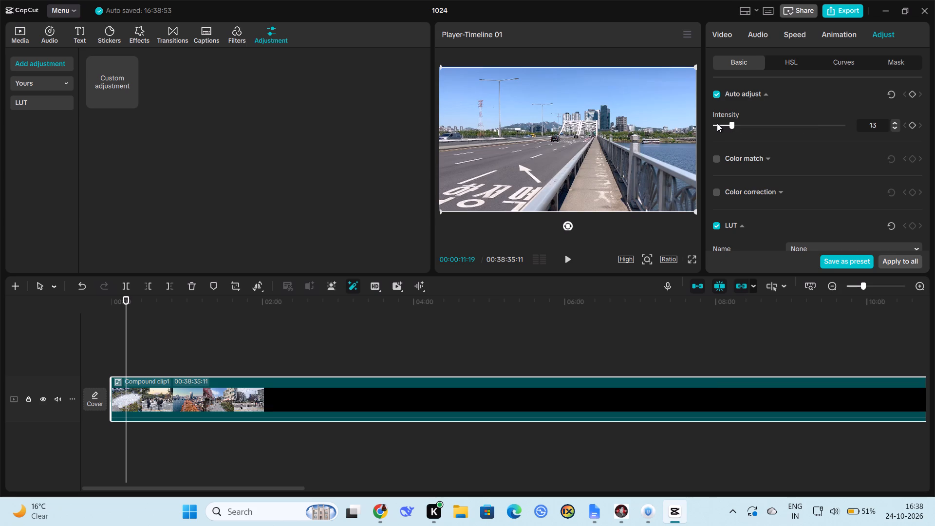
{"action": "left_click", "coordinate": [717, 123]}
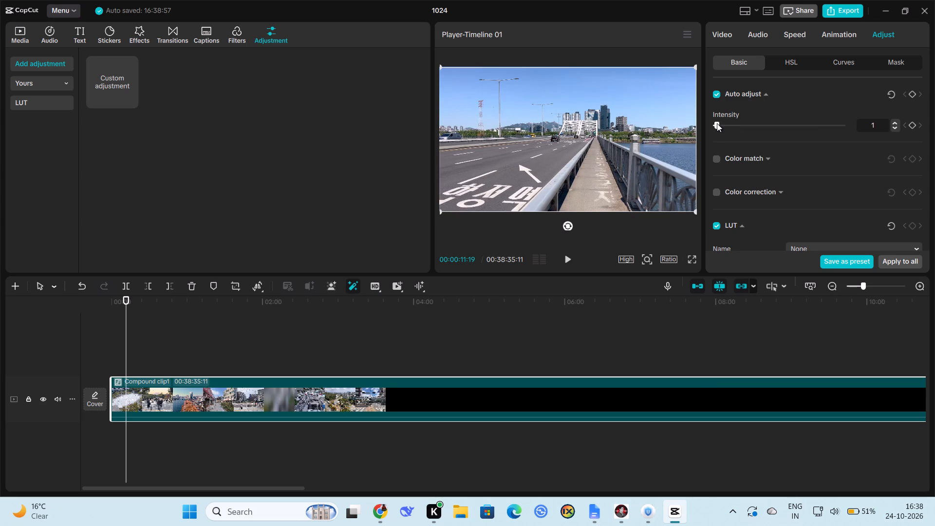
Enable Color match on the compound clip, using a source frame selected from the video as the color reference.
{"action": "left_click", "coordinate": [718, 158]}
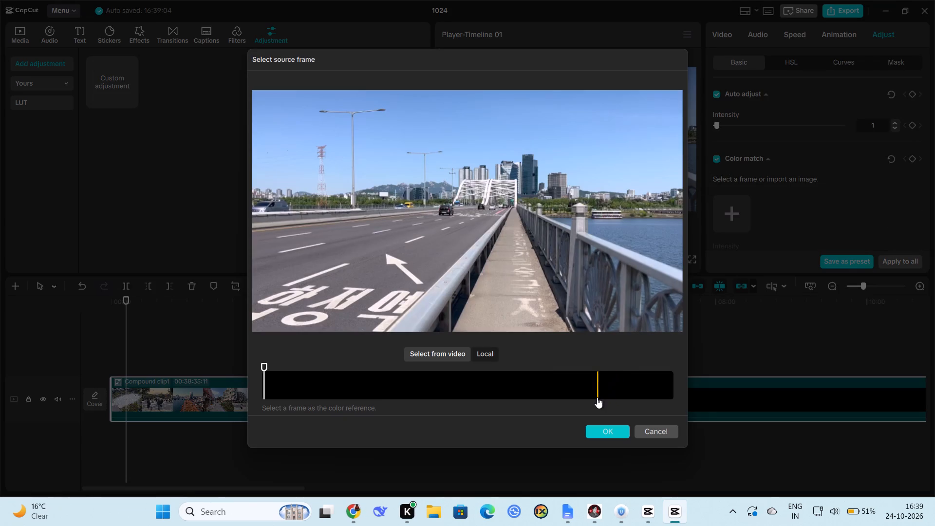
{"action": "left_click", "coordinate": [607, 431]}
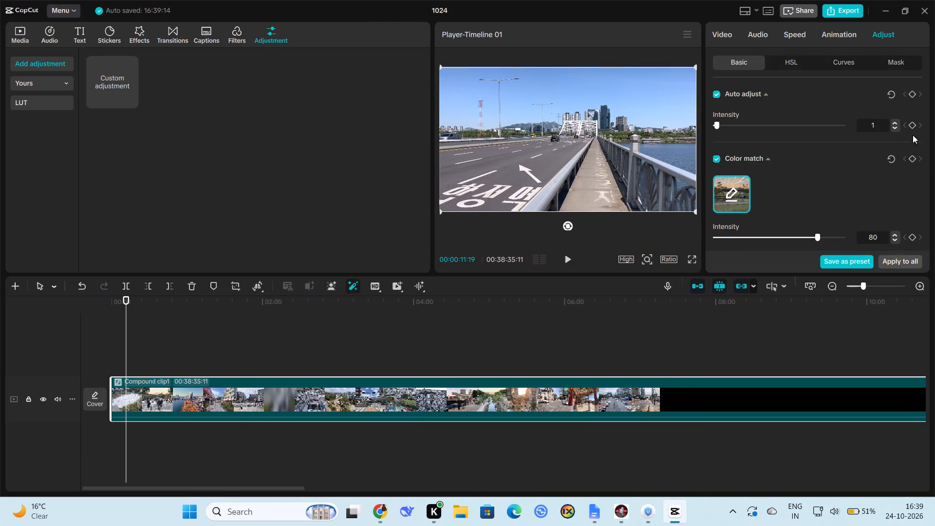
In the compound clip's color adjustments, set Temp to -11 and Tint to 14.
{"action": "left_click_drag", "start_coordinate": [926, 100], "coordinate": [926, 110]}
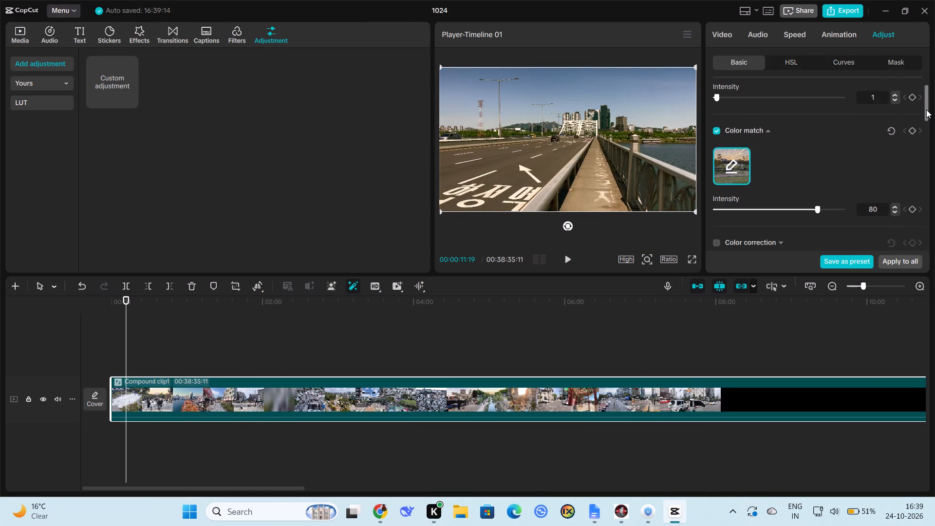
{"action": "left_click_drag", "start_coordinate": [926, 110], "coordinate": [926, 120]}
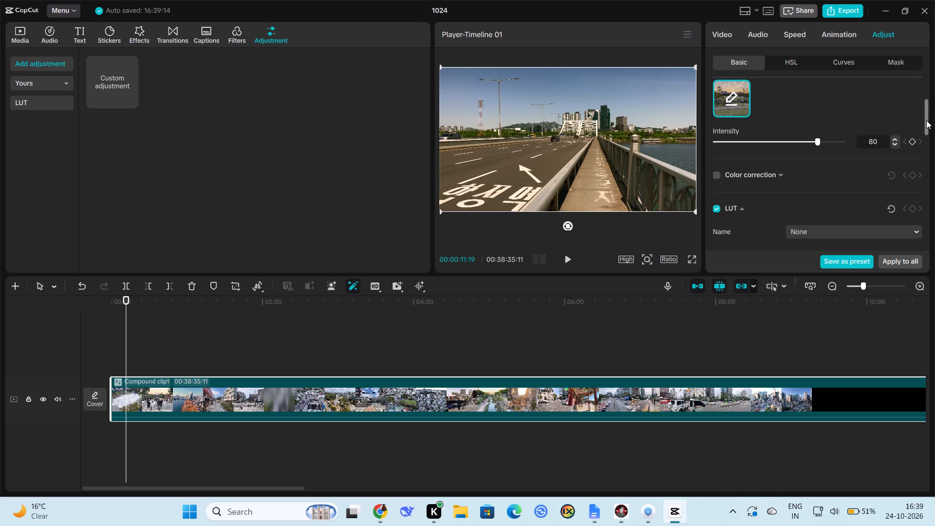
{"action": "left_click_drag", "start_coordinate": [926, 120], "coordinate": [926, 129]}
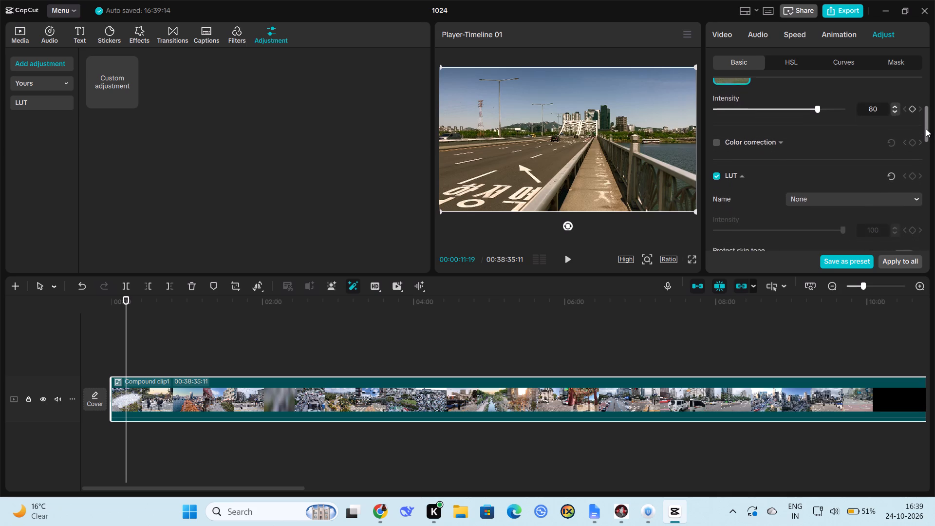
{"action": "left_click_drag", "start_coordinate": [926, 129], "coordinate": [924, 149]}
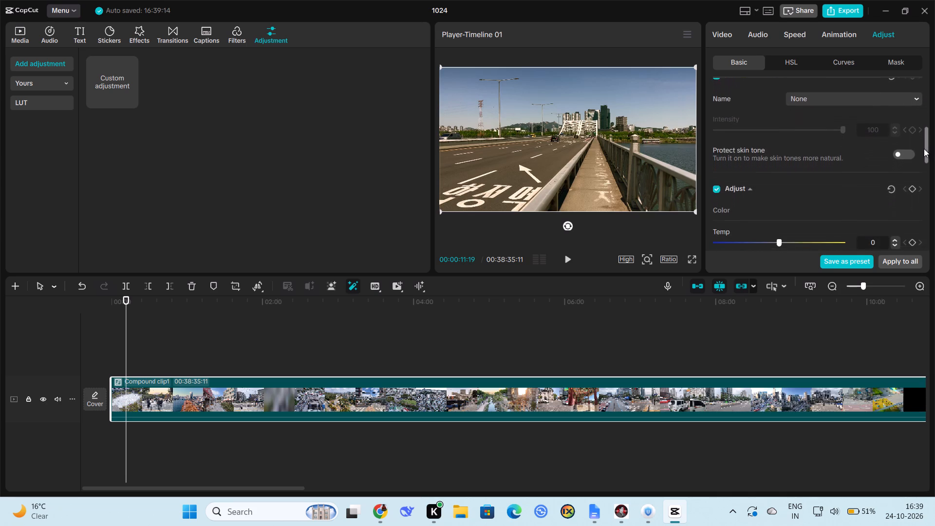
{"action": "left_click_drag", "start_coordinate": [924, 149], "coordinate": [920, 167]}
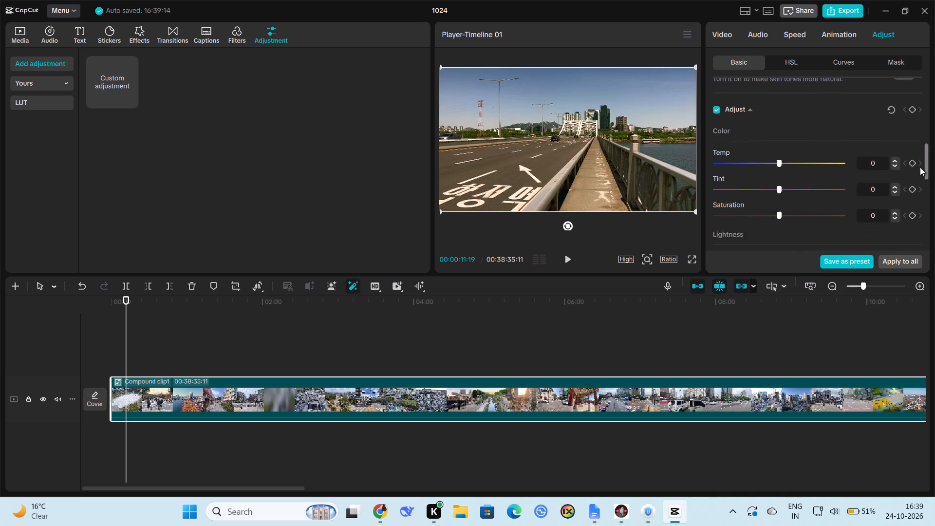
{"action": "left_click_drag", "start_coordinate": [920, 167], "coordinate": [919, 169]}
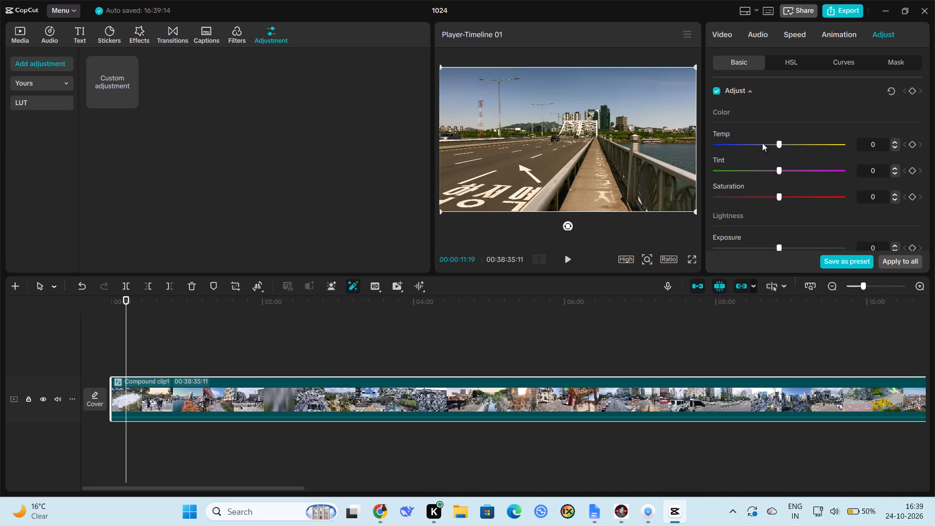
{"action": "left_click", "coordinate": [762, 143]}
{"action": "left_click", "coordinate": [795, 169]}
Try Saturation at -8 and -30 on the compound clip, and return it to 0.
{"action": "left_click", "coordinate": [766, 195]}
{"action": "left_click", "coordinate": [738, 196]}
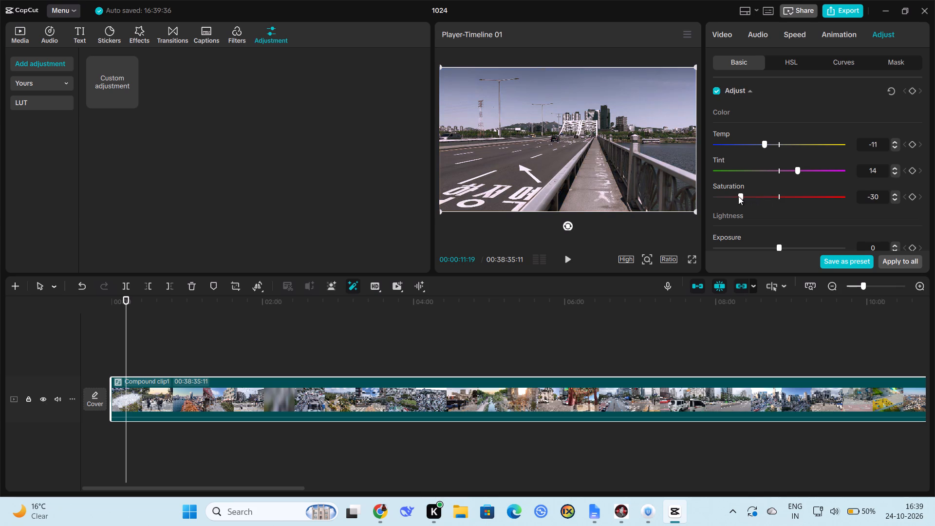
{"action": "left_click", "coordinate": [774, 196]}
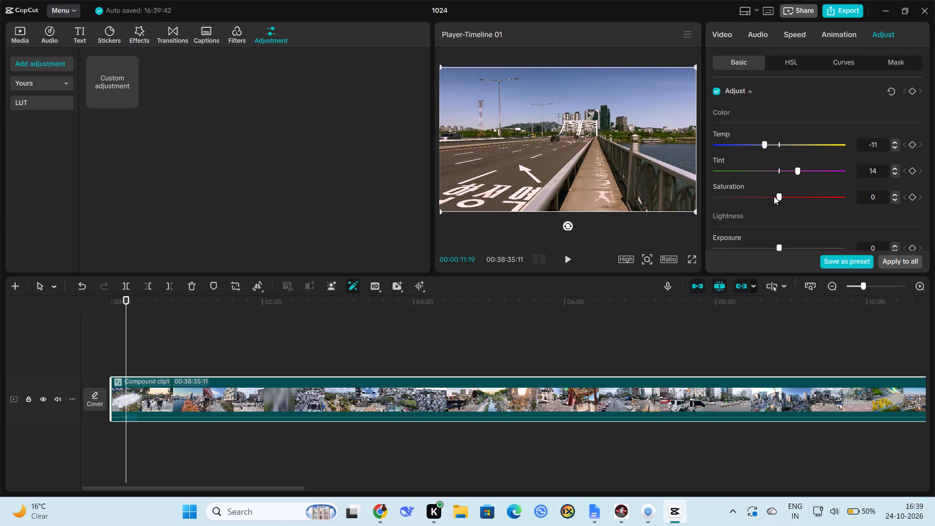
Shift the compound clip's Tint toward green, settling on -11, and set Temp to -6.
{"action": "left_click", "coordinate": [715, 169]}
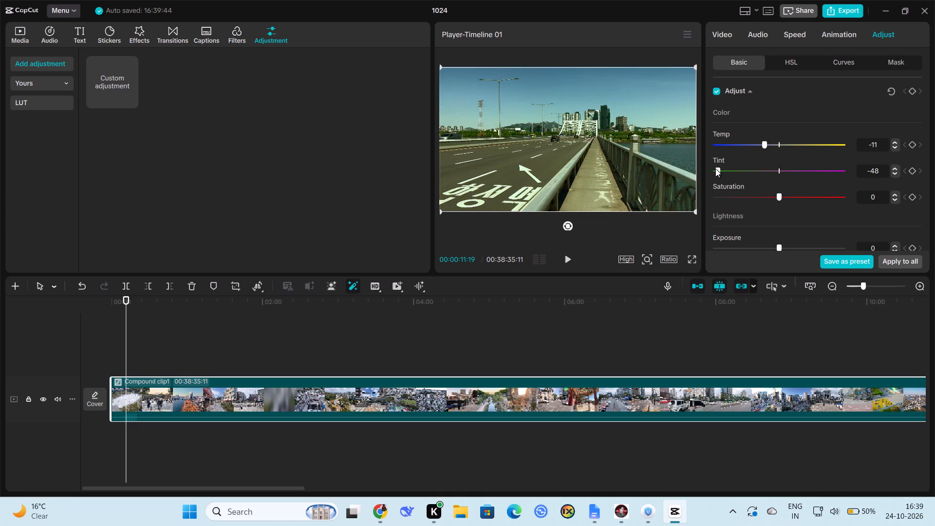
{"action": "left_click", "coordinate": [733, 169]}
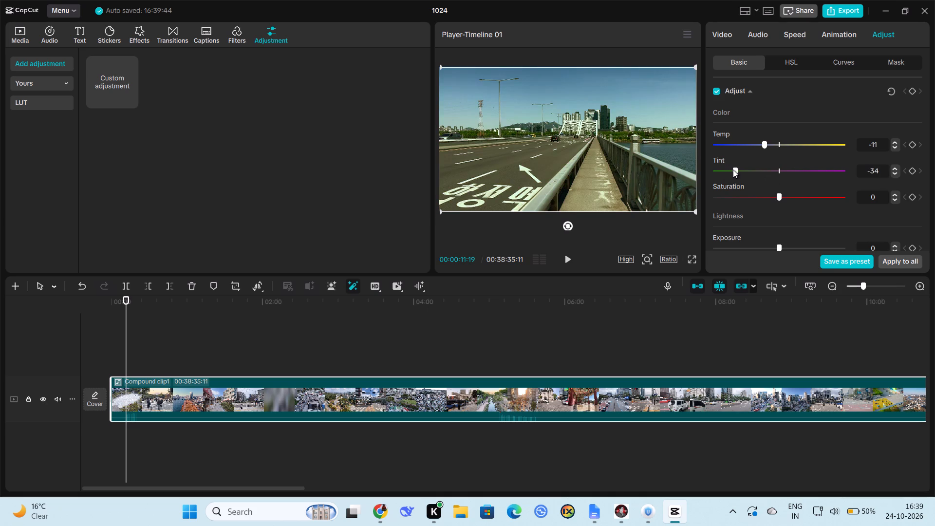
{"action": "left_click", "coordinate": [744, 169]}
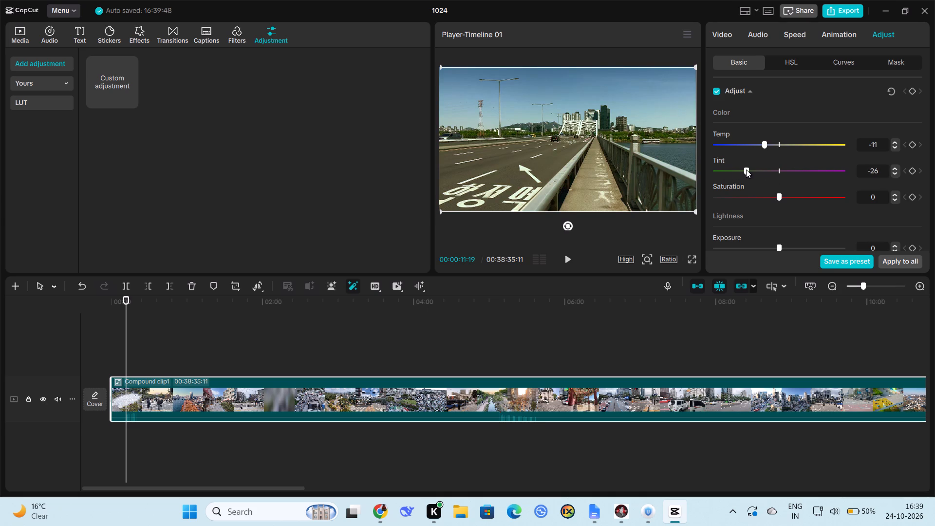
{"action": "left_click", "coordinate": [755, 169]}
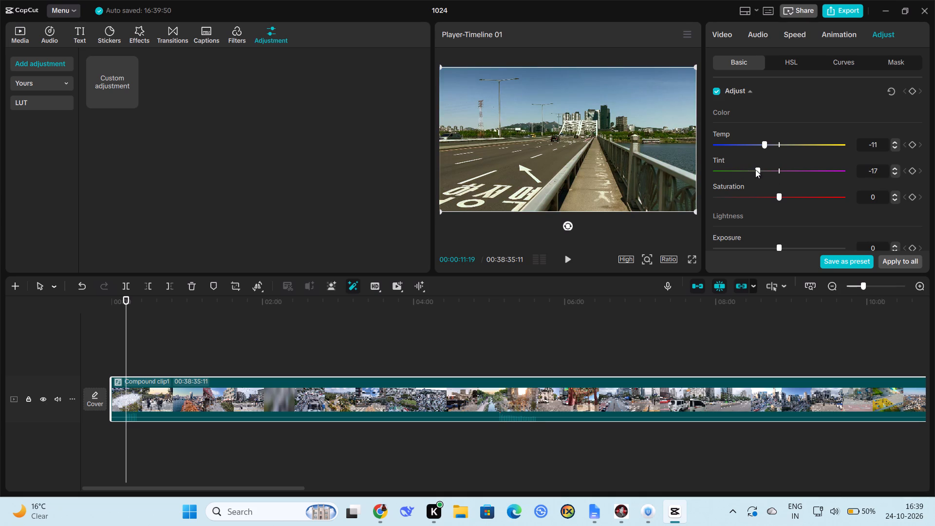
{"action": "left_click", "coordinate": [763, 168]}
{"action": "left_click", "coordinate": [769, 142]}
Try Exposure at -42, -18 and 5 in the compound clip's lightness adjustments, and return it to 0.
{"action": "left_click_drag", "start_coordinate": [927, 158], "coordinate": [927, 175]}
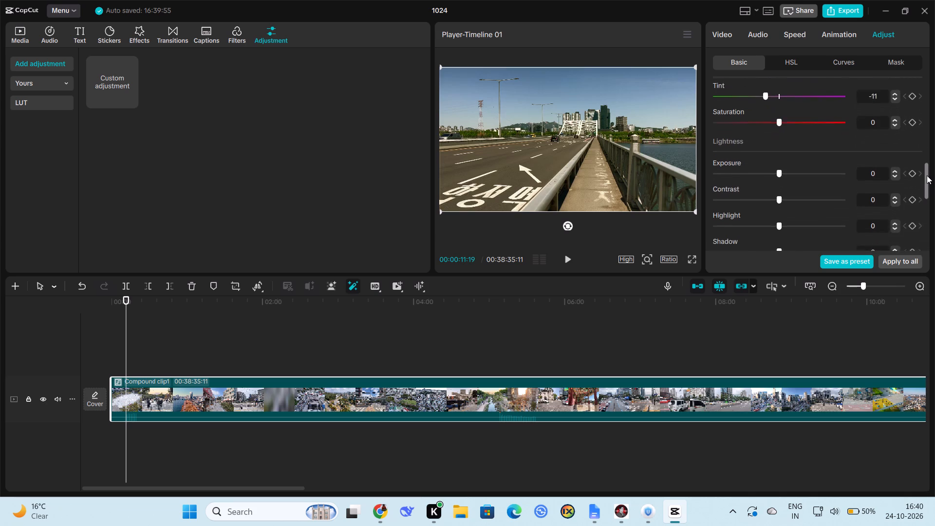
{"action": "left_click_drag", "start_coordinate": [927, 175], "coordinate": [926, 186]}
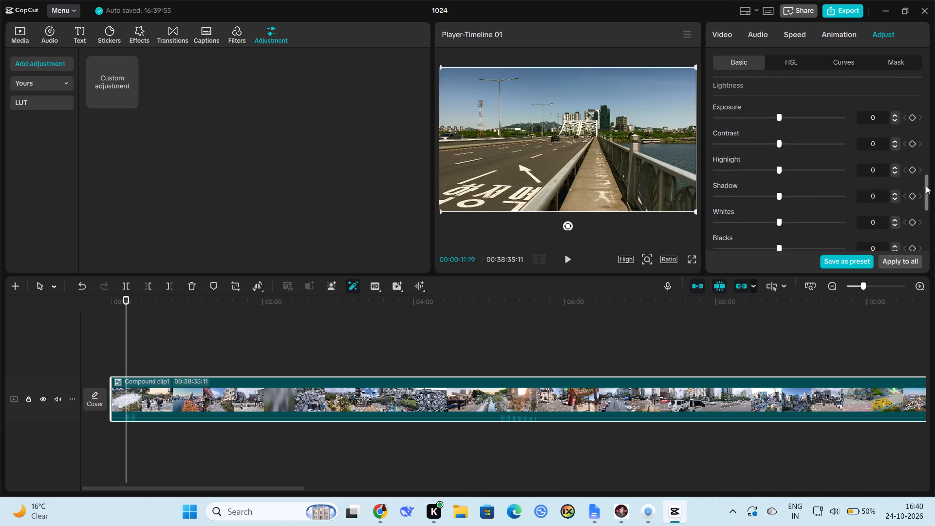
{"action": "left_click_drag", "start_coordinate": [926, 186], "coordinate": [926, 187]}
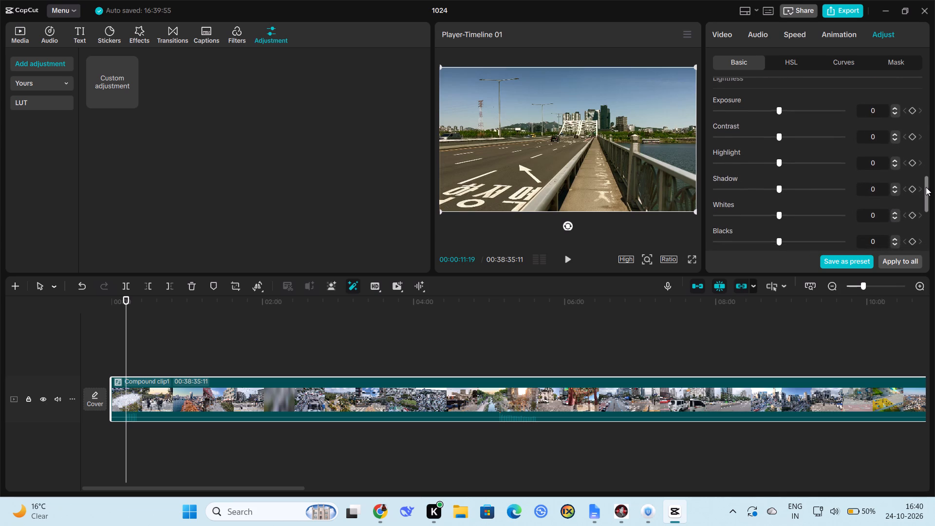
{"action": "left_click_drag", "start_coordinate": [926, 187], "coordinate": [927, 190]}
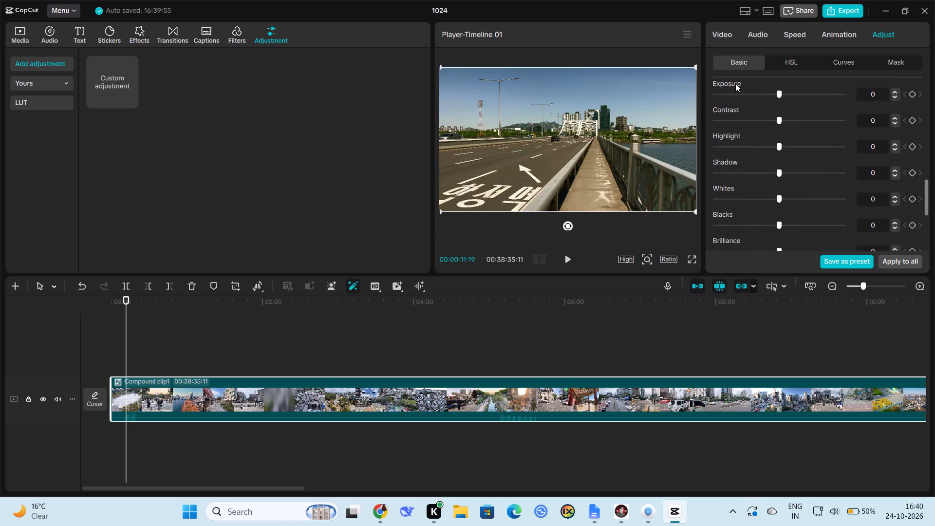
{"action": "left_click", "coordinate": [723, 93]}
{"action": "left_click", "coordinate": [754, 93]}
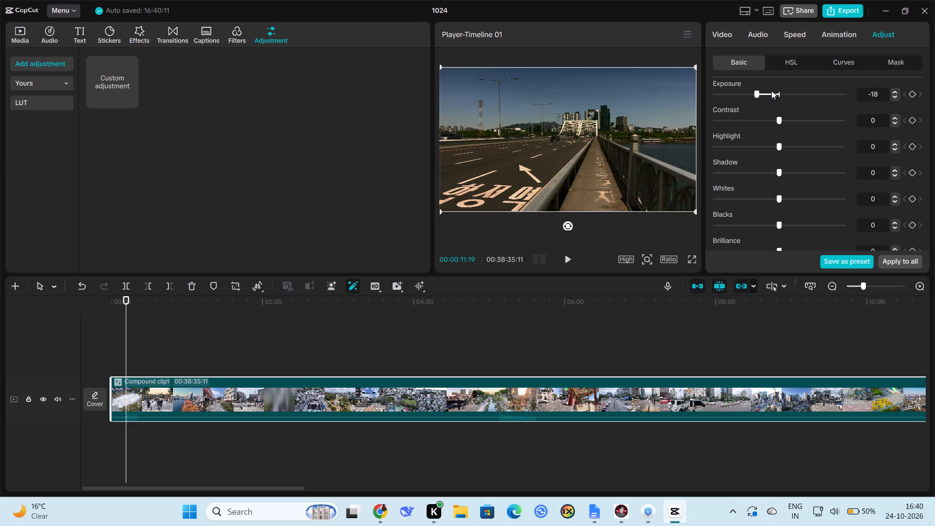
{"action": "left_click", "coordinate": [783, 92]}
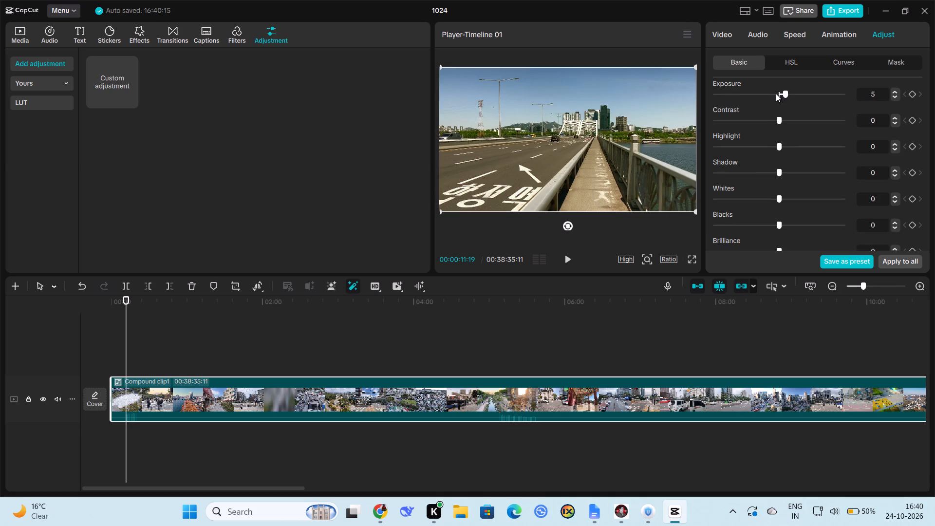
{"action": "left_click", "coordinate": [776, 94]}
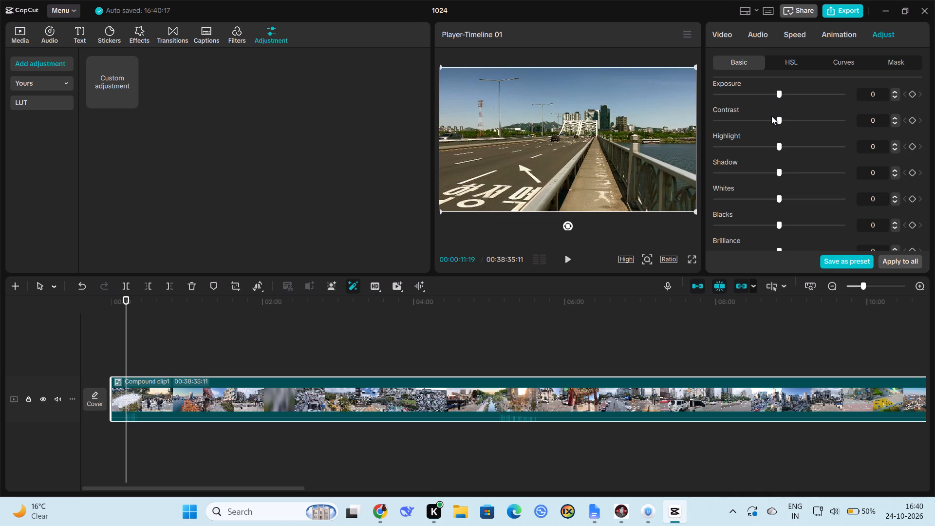
Try lower Contrast values of -8 and -45 on the compound clip, and settle on 3.
{"action": "left_click", "coordinate": [767, 117]}
{"action": "left_click", "coordinate": [719, 118]}
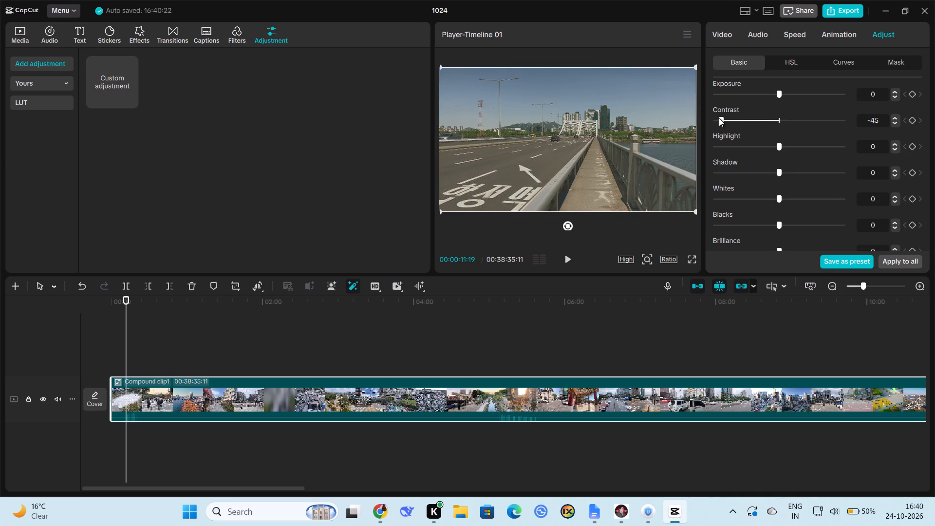
{"action": "left_click", "coordinate": [781, 117]}
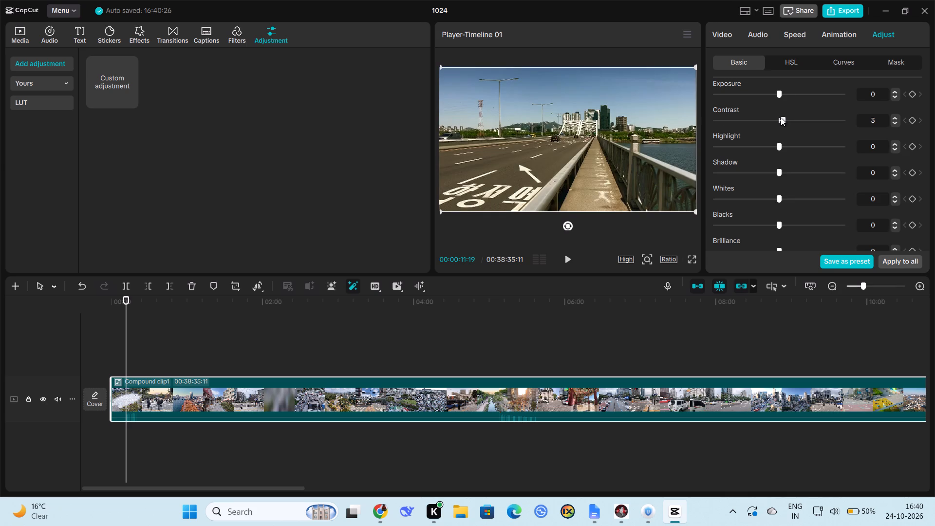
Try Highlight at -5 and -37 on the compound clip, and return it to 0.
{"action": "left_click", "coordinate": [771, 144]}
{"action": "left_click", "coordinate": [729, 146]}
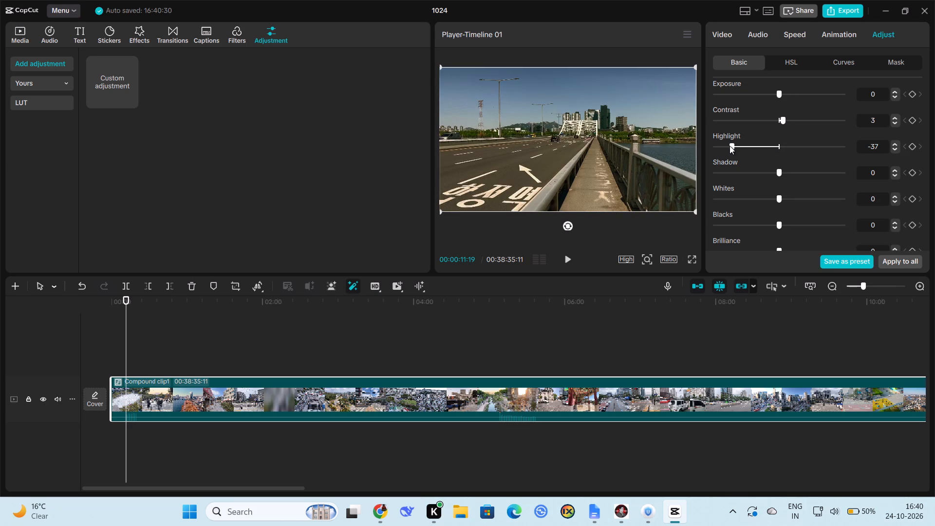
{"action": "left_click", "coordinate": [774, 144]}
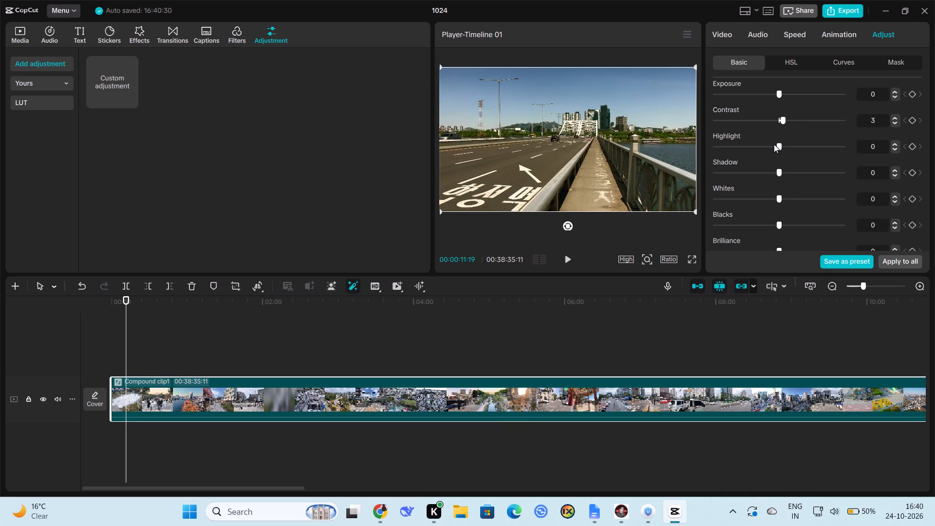
Try Shadow at -5 and 10 on the compound clip, and settle on -3.
{"action": "left_click", "coordinate": [770, 171]}
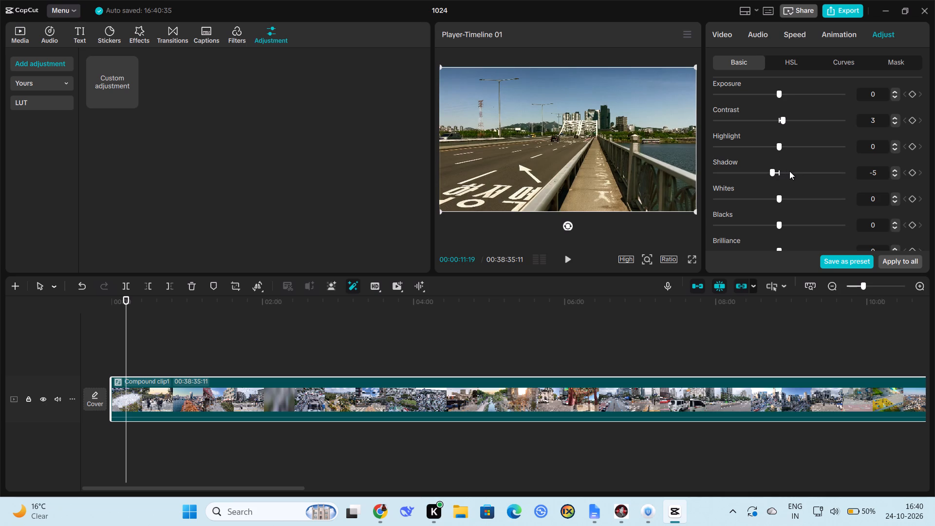
{"action": "left_click", "coordinate": [789, 171]}
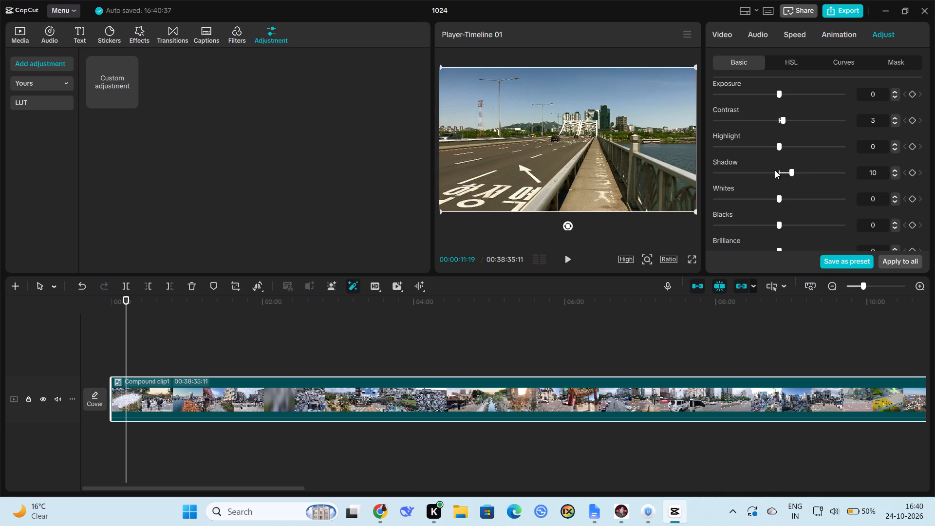
{"action": "left_click", "coordinate": [773, 171]}
Lower the compound clip's Whites to -19 and Blacks to -7.
{"action": "left_click", "coordinate": [752, 196]}
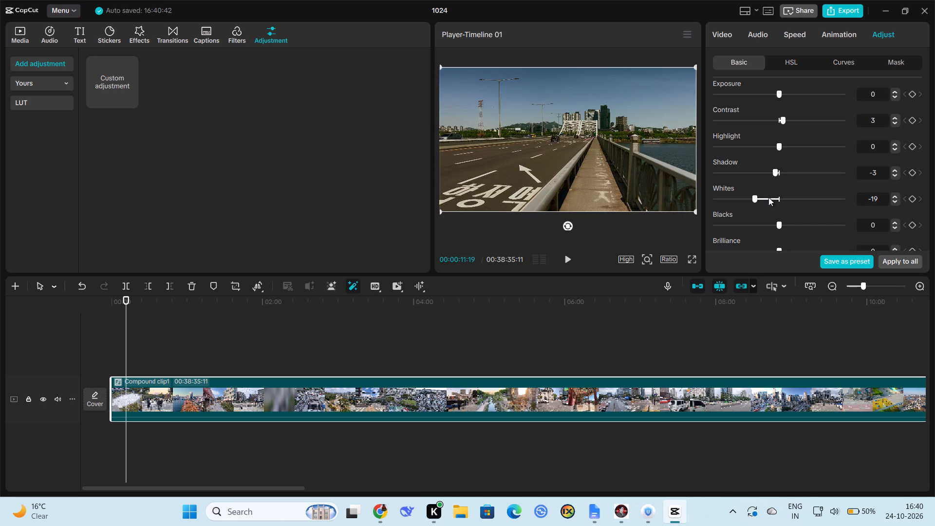
{"action": "left_click", "coordinate": [768, 223]}
Try Brilliance at -14 and 37 on the compound clip, and settle on 50.
{"action": "left_click_drag", "start_coordinate": [926, 190], "coordinate": [926, 191]}
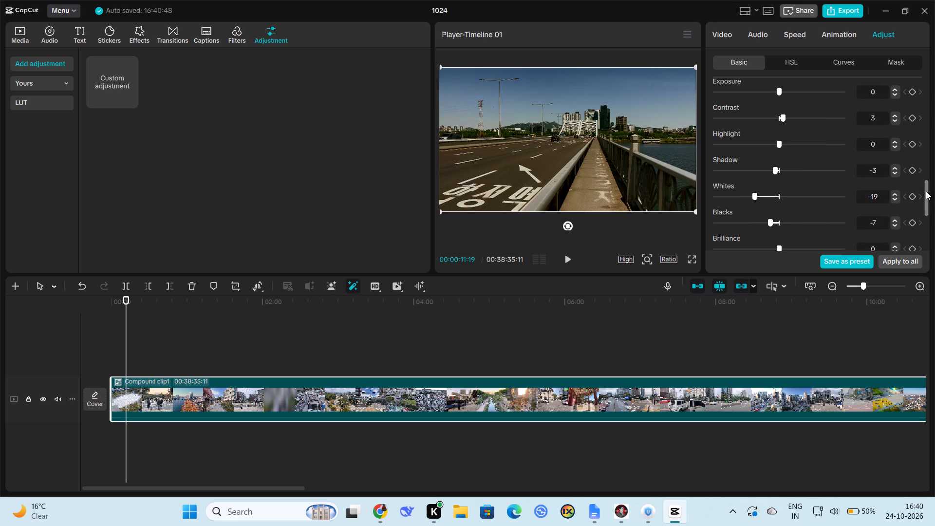
{"action": "left_click_drag", "start_coordinate": [926, 191], "coordinate": [926, 192]}
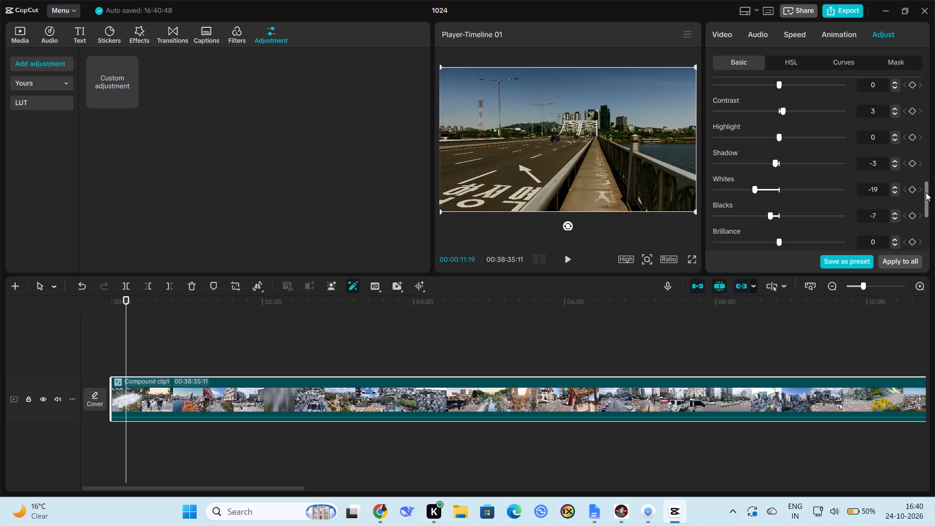
{"action": "left_click_drag", "start_coordinate": [926, 192], "coordinate": [927, 199]}
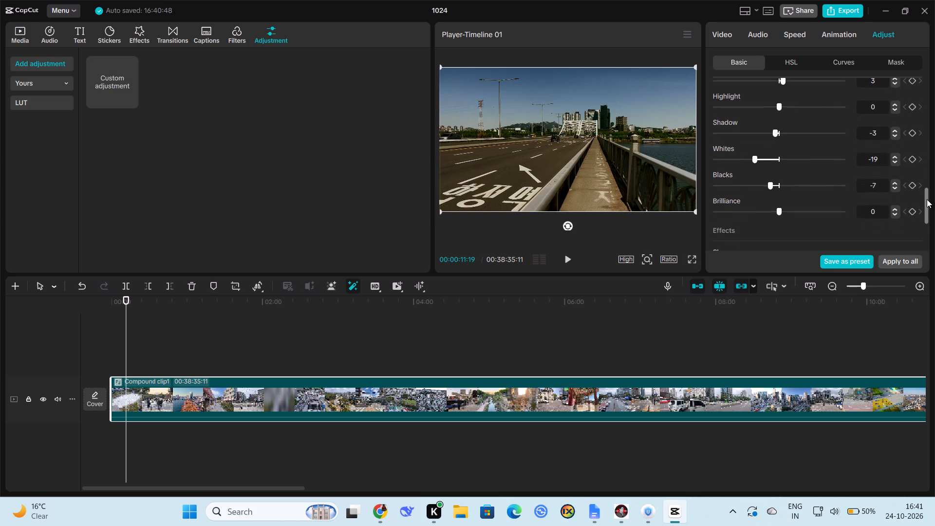
{"action": "left_click_drag", "start_coordinate": [927, 199], "coordinate": [929, 210]}
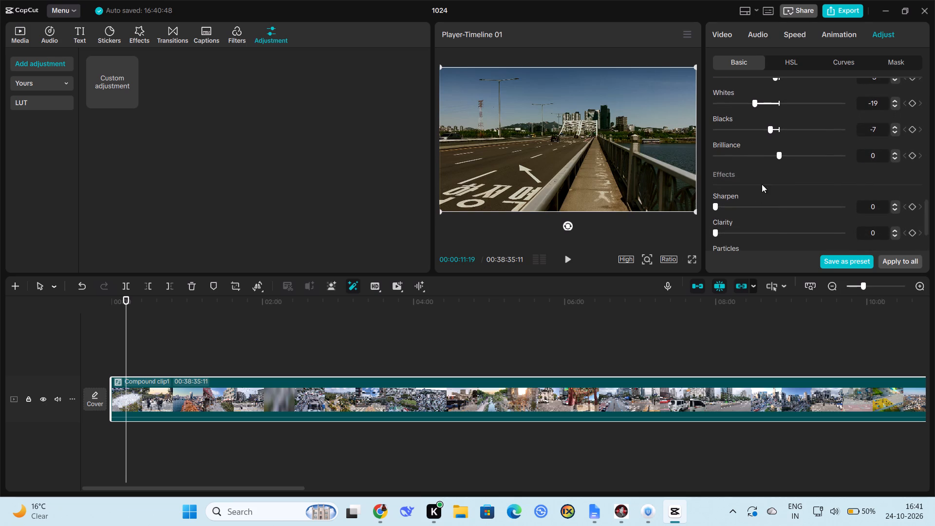
{"action": "left_click", "coordinate": [759, 151]}
{"action": "left_click", "coordinate": [823, 154]}
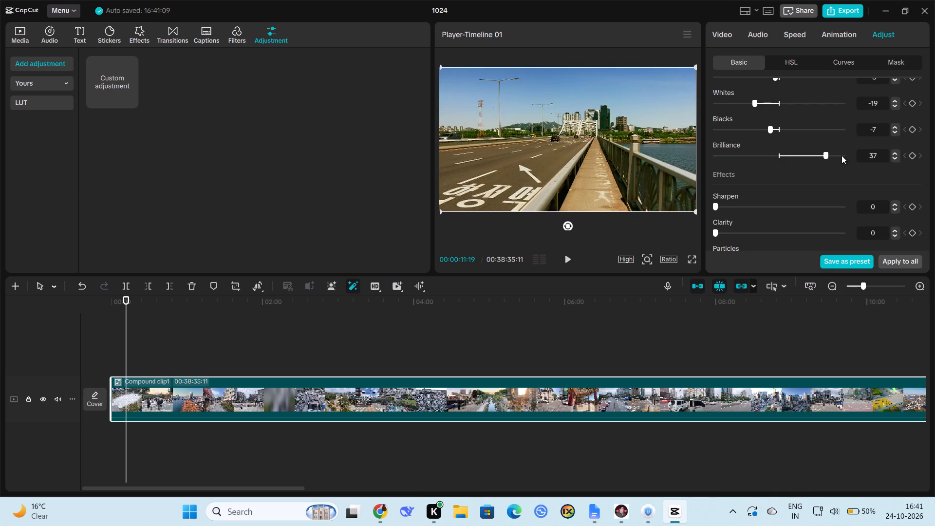
{"action": "left_click", "coordinate": [842, 154]}
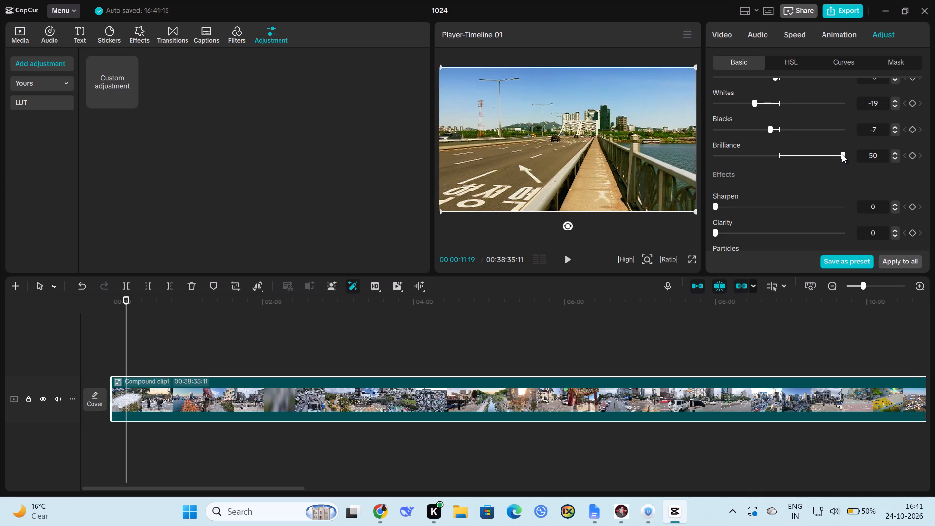
Try Blacks at -18 on the compound clip, and settle on -6.
{"action": "left_click", "coordinate": [753, 129]}
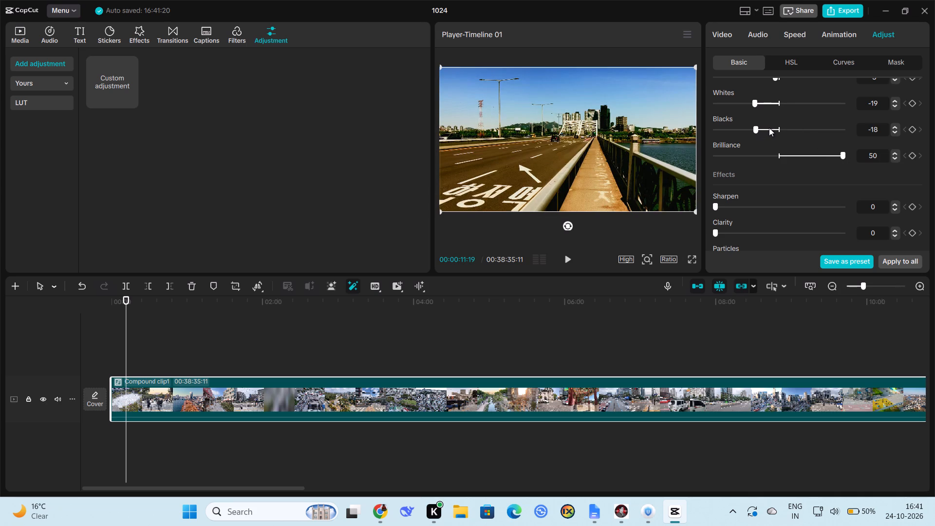
{"action": "left_click", "coordinate": [769, 128]}
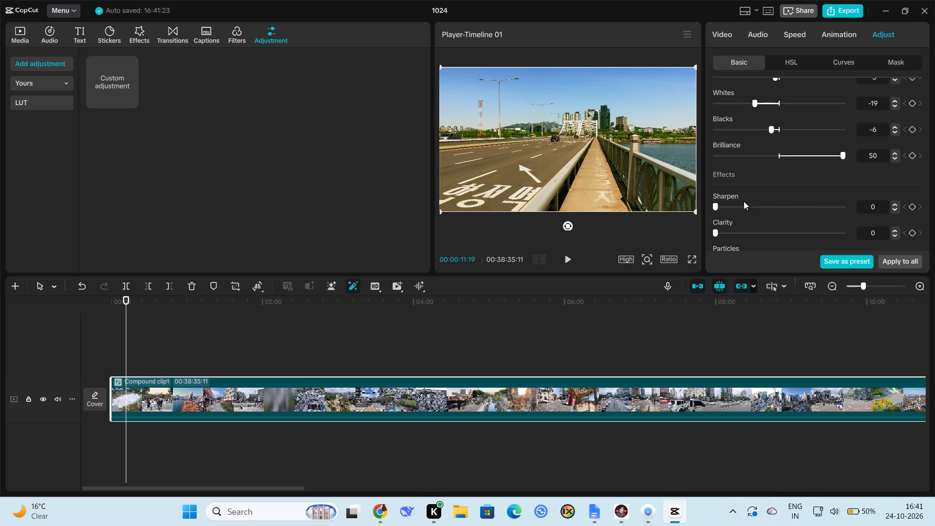
Try Sharpen at 31, 68, 97 and 16 in the compound clip's effects adjustments, and settle on 7.
{"action": "left_click", "coordinate": [755, 206]}
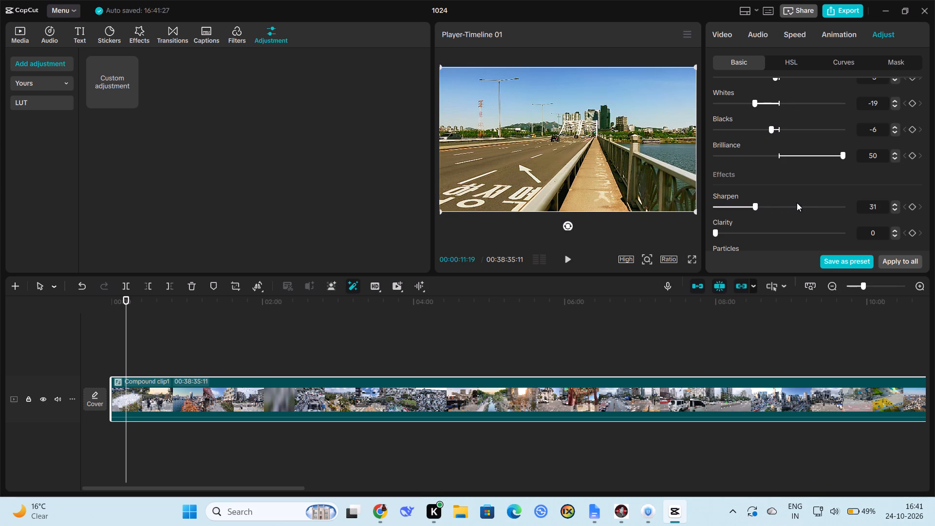
{"action": "left_click", "coordinate": [803, 204]}
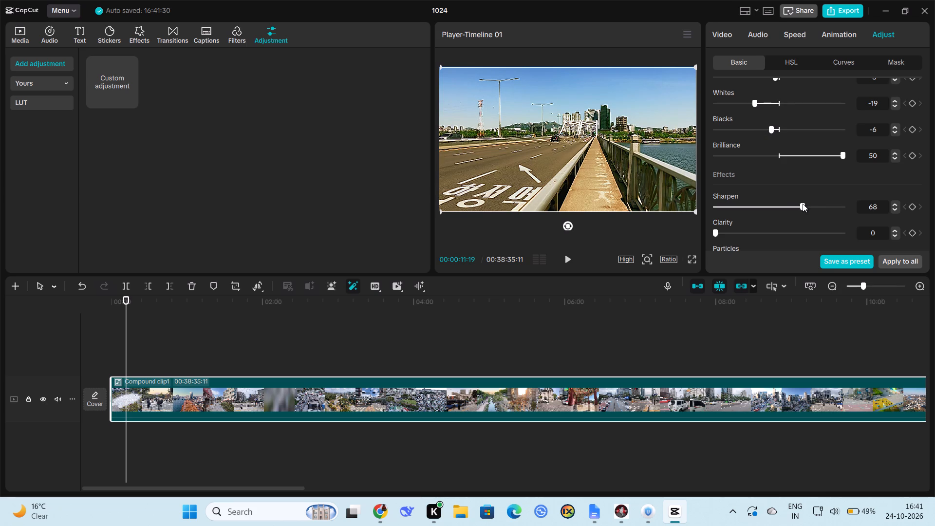
{"action": "left_click", "coordinate": [840, 205]}
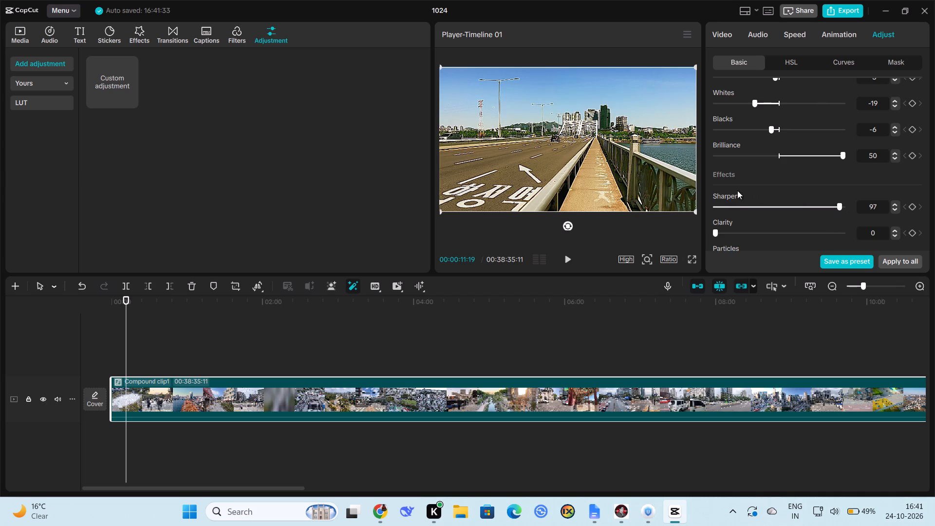
{"action": "left_click", "coordinate": [736, 205]}
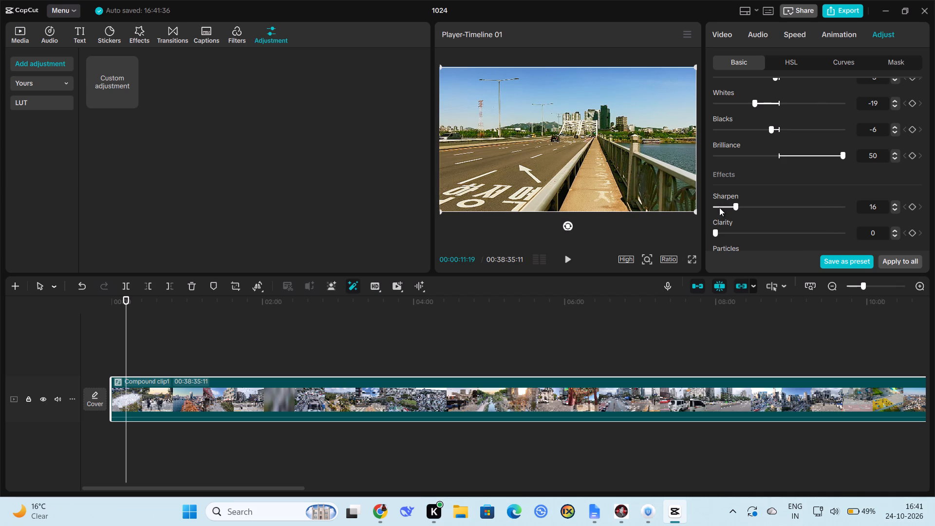
{"action": "left_click", "coordinate": [725, 203]}
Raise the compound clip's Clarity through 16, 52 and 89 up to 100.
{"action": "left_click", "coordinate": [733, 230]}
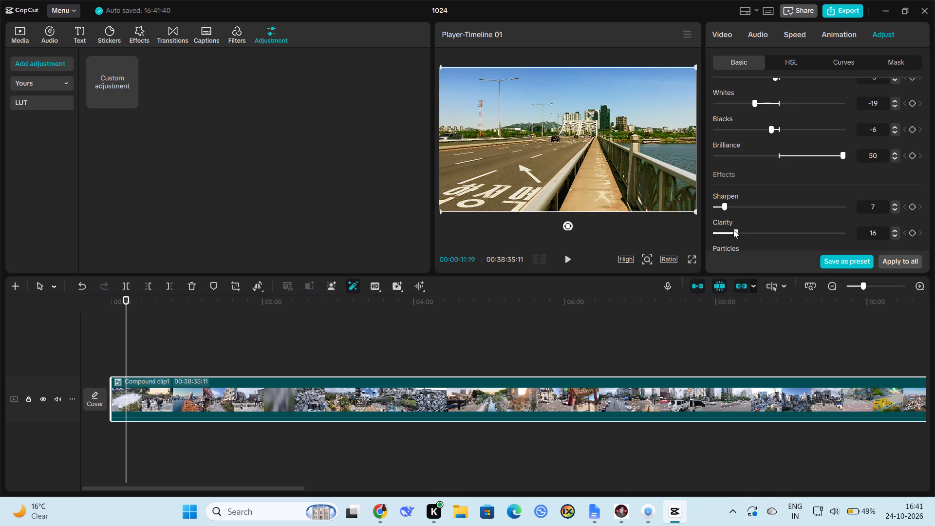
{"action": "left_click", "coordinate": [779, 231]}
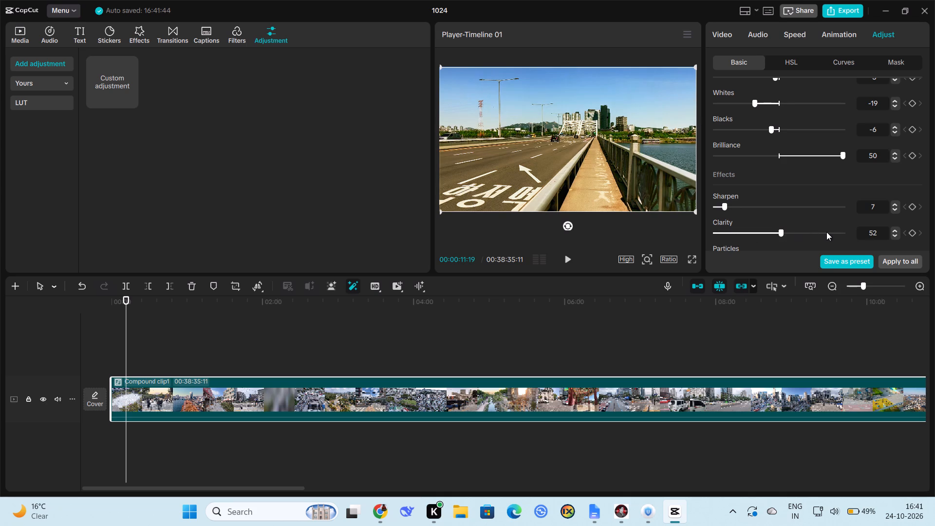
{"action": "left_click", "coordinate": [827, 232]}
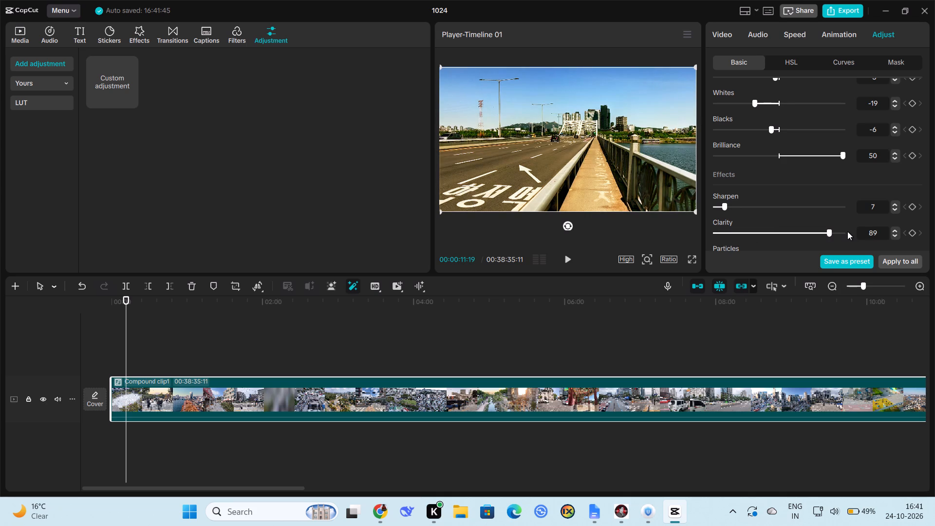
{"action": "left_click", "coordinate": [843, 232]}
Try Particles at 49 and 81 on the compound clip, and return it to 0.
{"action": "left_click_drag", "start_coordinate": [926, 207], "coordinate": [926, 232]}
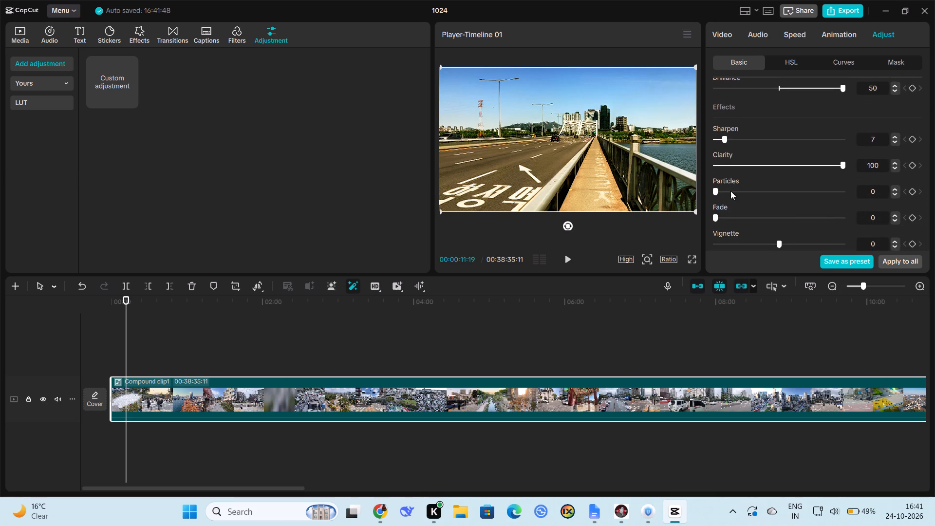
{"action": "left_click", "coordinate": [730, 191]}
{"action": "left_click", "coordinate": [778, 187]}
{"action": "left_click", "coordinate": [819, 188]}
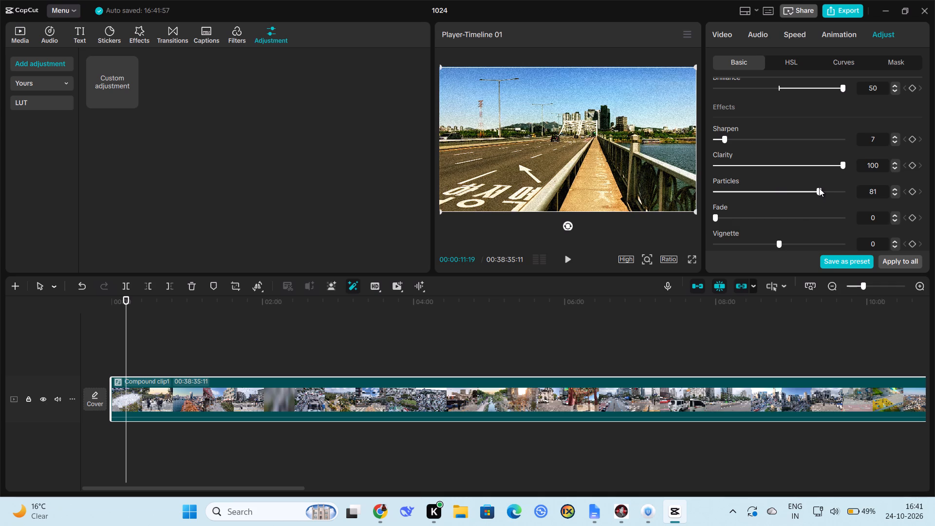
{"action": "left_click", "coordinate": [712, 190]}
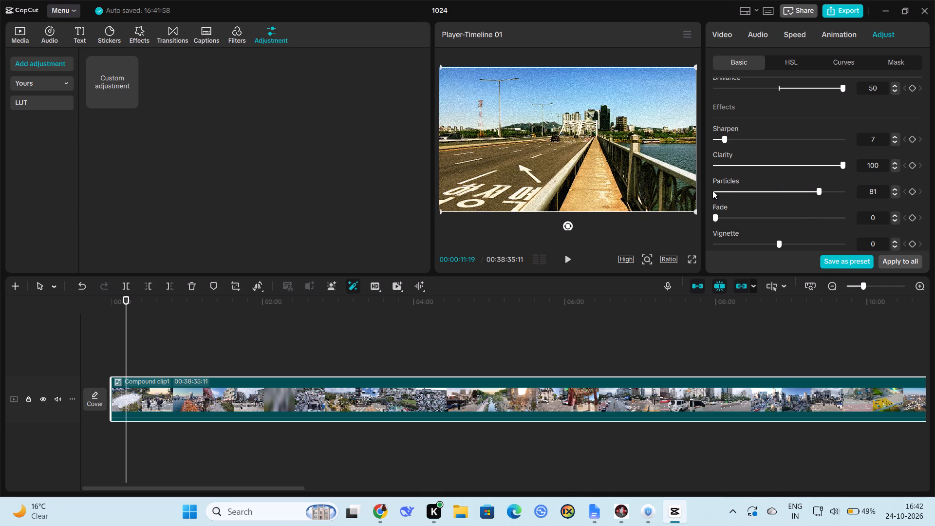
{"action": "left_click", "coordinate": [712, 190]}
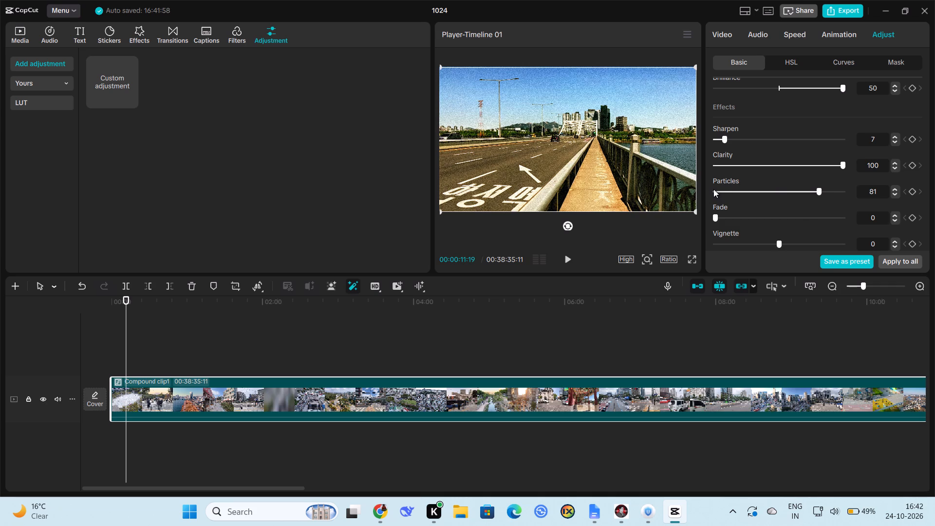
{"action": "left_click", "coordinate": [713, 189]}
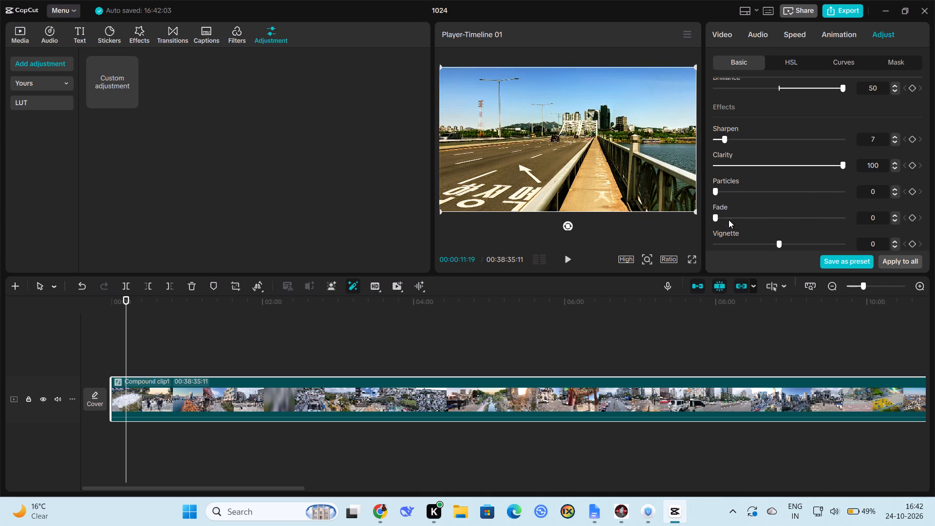
Try Fade at 13 and 40 on the compound clip, and settle on 4.
{"action": "left_click", "coordinate": [732, 217]}
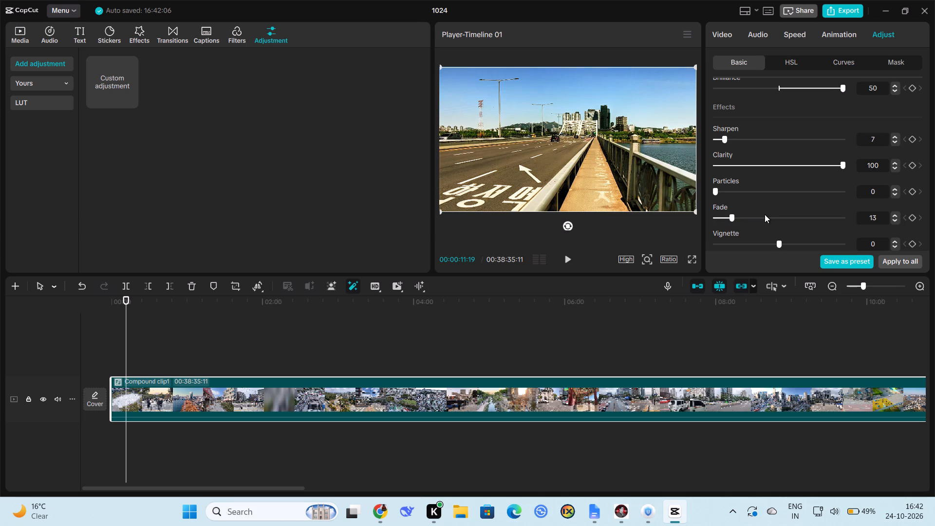
{"action": "left_click", "coordinate": [766, 214]}
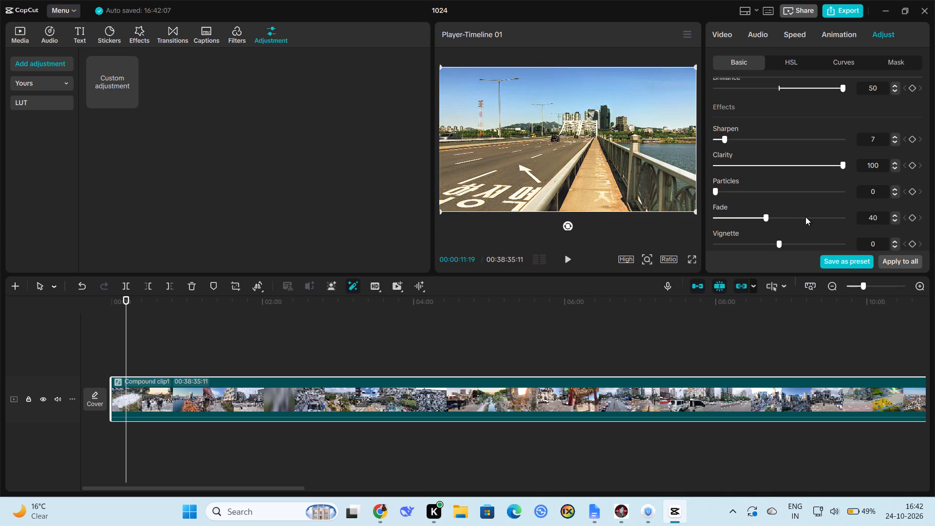
{"action": "left_click", "coordinate": [720, 216]}
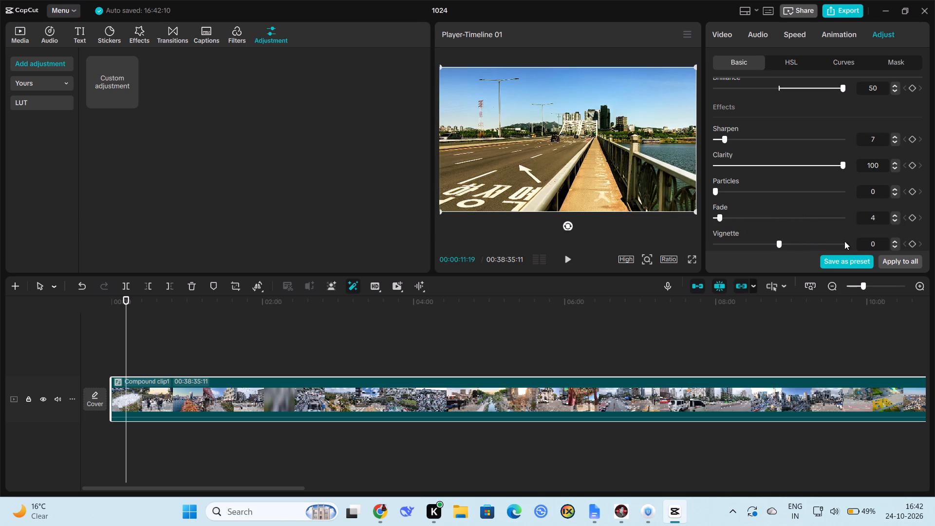
Try a strong positive Vignette on the compound clip, and settle on 10.
{"action": "left_click", "coordinate": [823, 241]}
{"action": "left_click", "coordinate": [789, 243]}
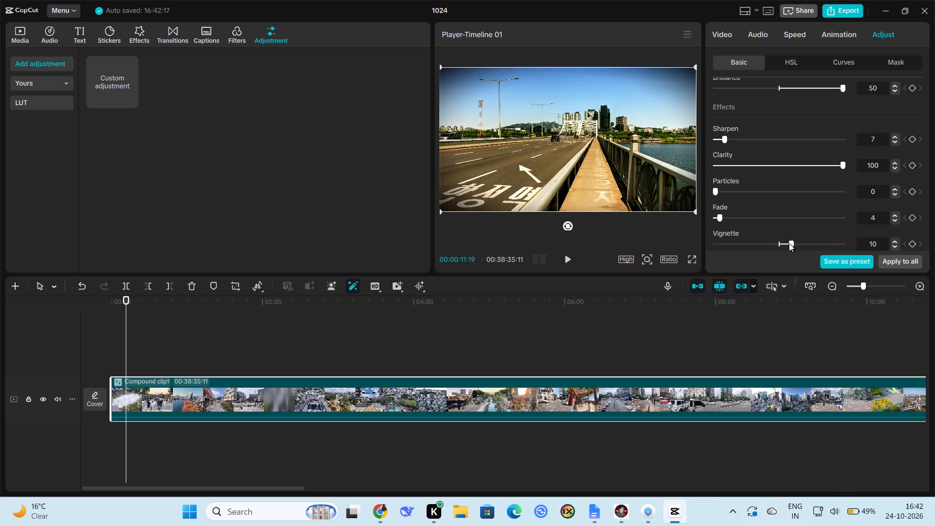
Reduce the compound clip's Clarity to 32.
{"action": "left_click", "coordinate": [753, 163]}
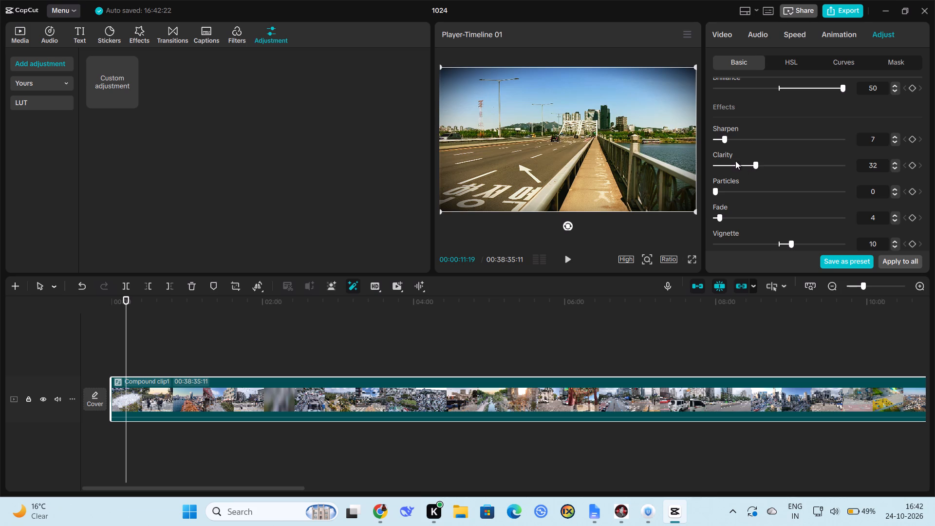
Try Clarity at 10 and 5 on the compound clip, and settle on 0.
{"action": "left_click", "coordinate": [726, 161]}
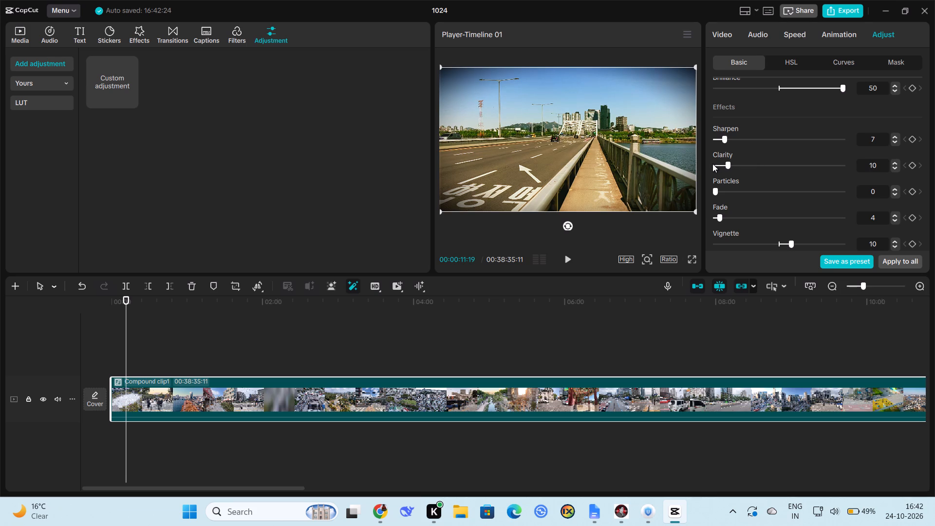
{"action": "left_click", "coordinate": [716, 165]}
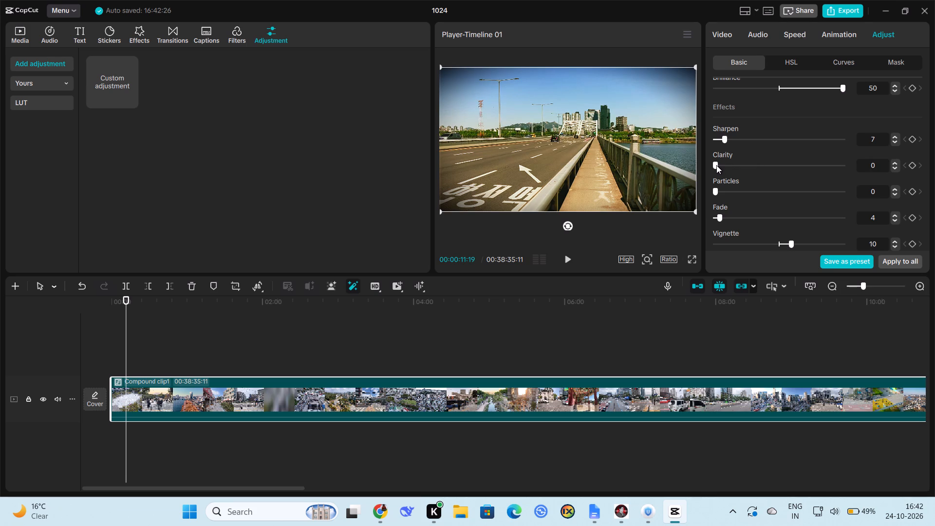
{"action": "left_click", "coordinate": [719, 163]}
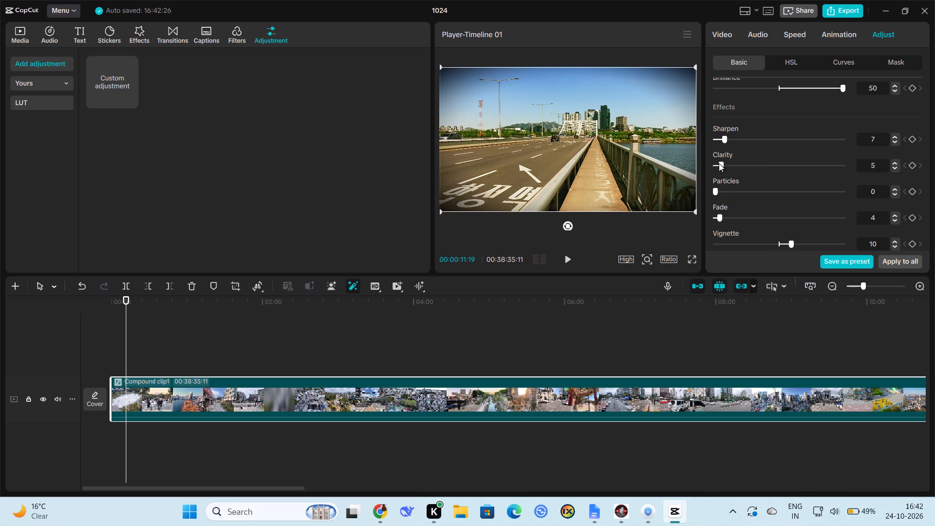
{"action": "left_click", "coordinate": [716, 164]}
Play back the compound clip to review its look, and lower its Exposure to -6.
{"action": "left_click_drag", "start_coordinate": [927, 237], "coordinate": [927, 229]}
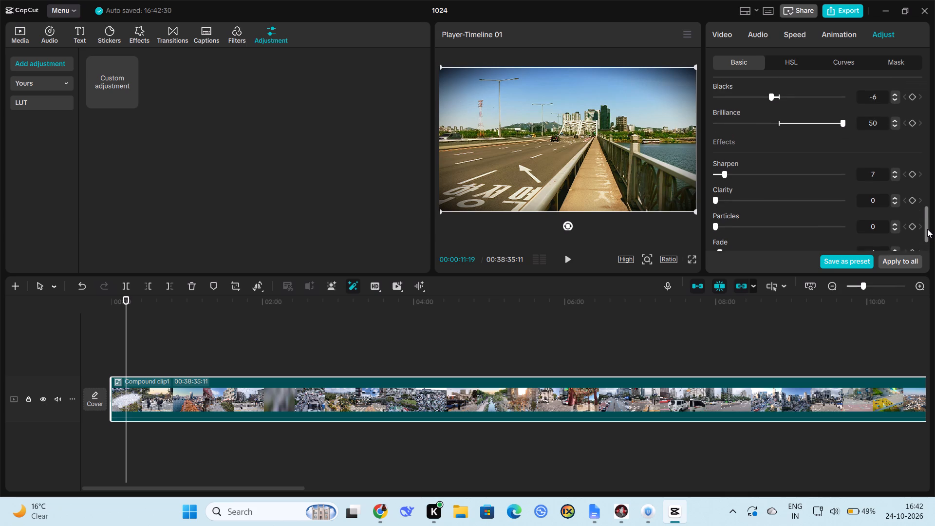
{"action": "left_click_drag", "start_coordinate": [927, 229], "coordinate": [927, 213]}
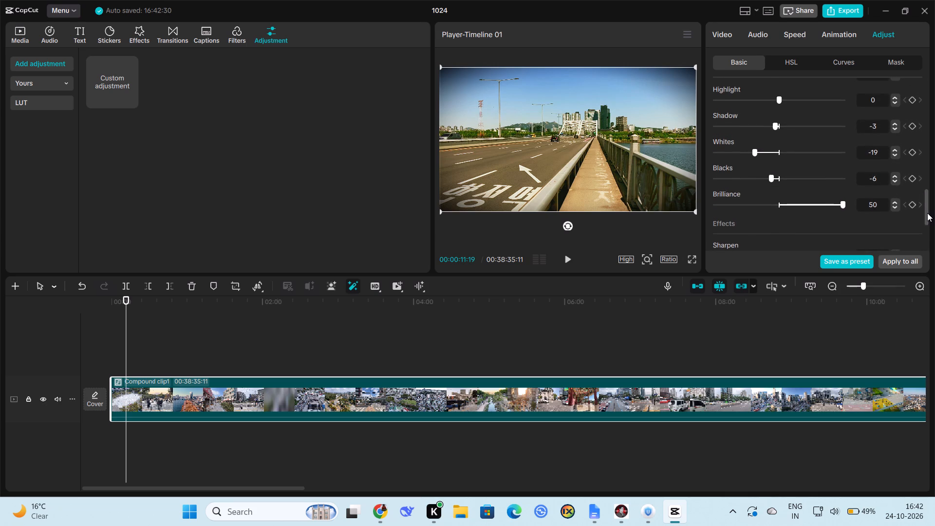
{"action": "left_click_drag", "start_coordinate": [927, 213], "coordinate": [921, 187]}
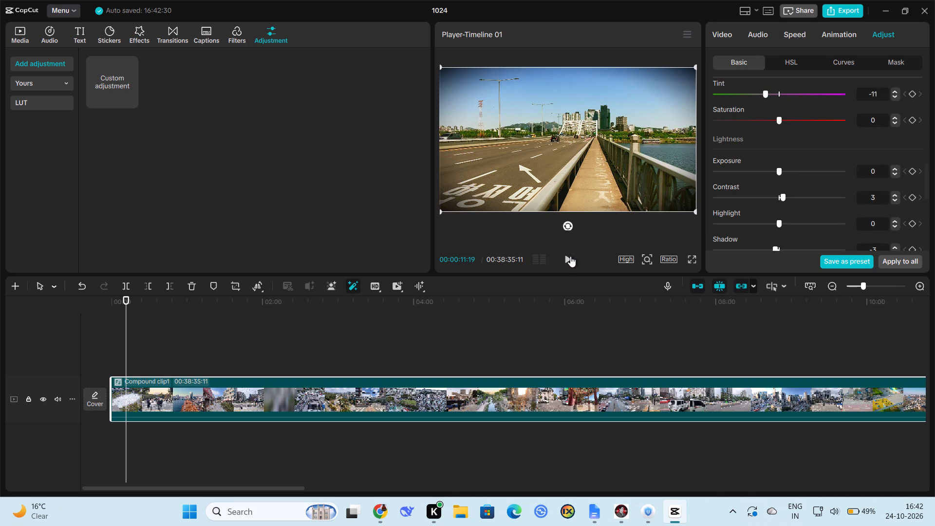
{"action": "left_click", "coordinate": [570, 256]}
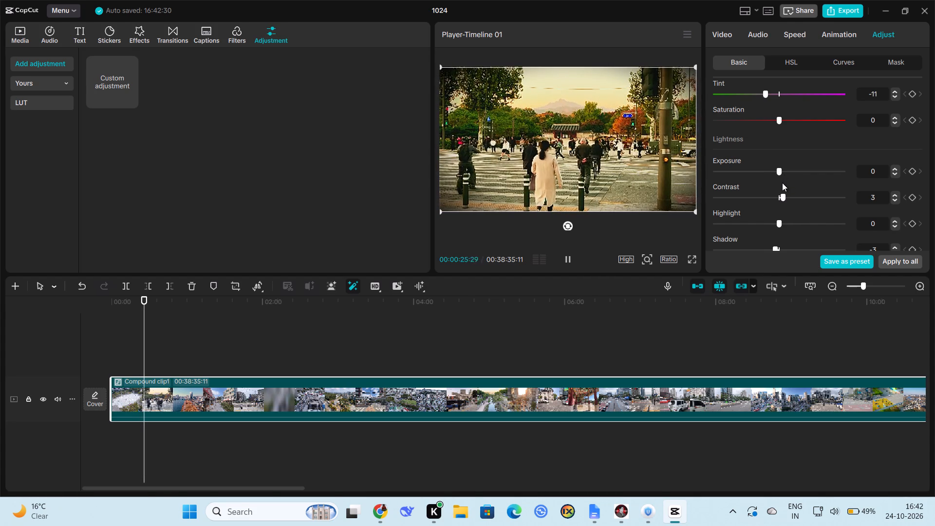
{"action": "left_click", "coordinate": [769, 169]}
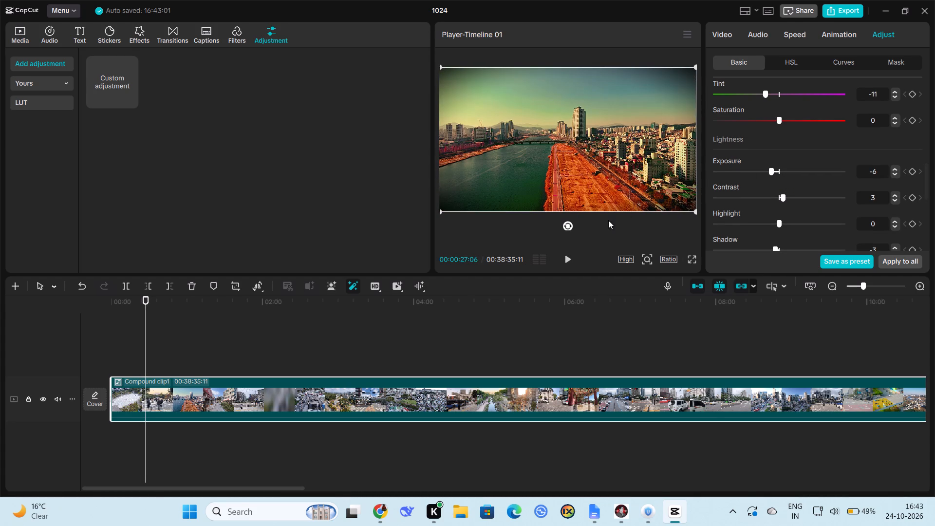
Resume playback of the compound clip to check the exposure change.
{"action": "left_click", "coordinate": [569, 260]}
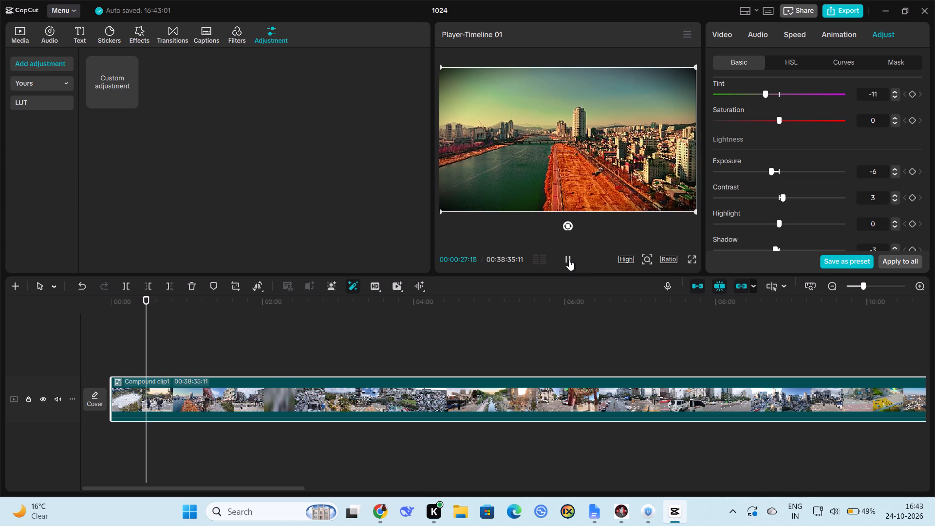